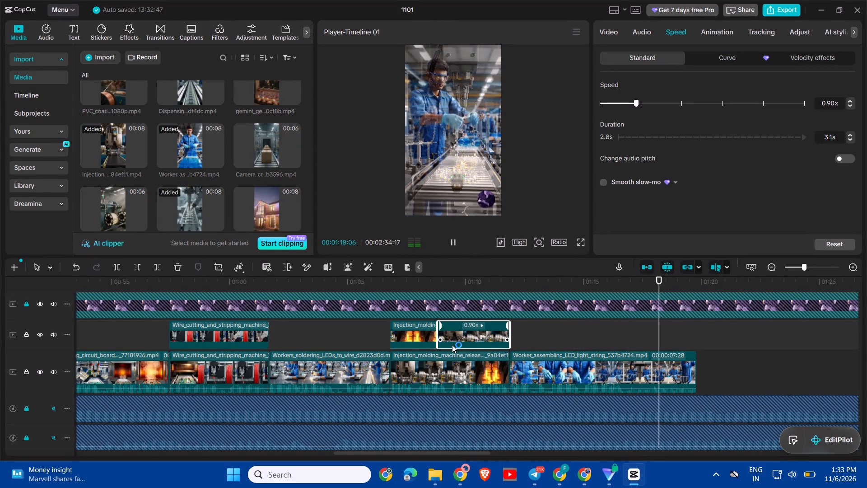
# Pause playback and trim the end of the Worker_assembling_LED_light_string clip to a duration of 4.9 s.
pyautogui.press('space')
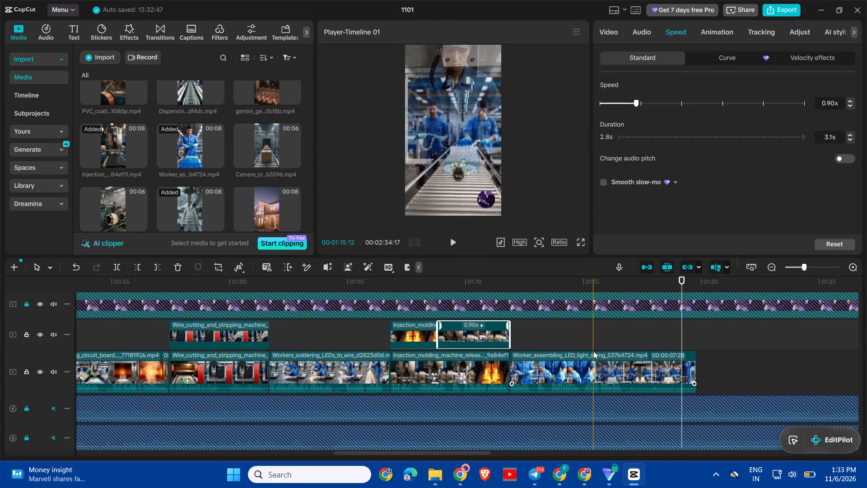
pyautogui.click(694, 369)
pyautogui.click(694, 369)
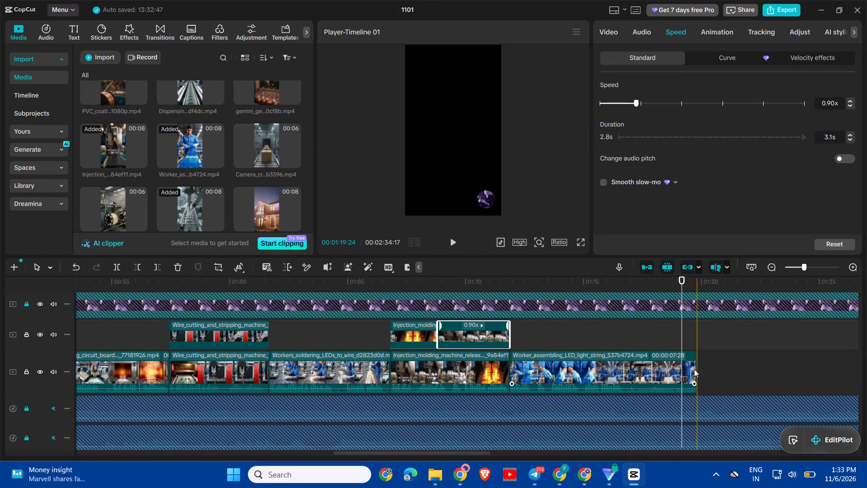
pyautogui.click(695, 369)
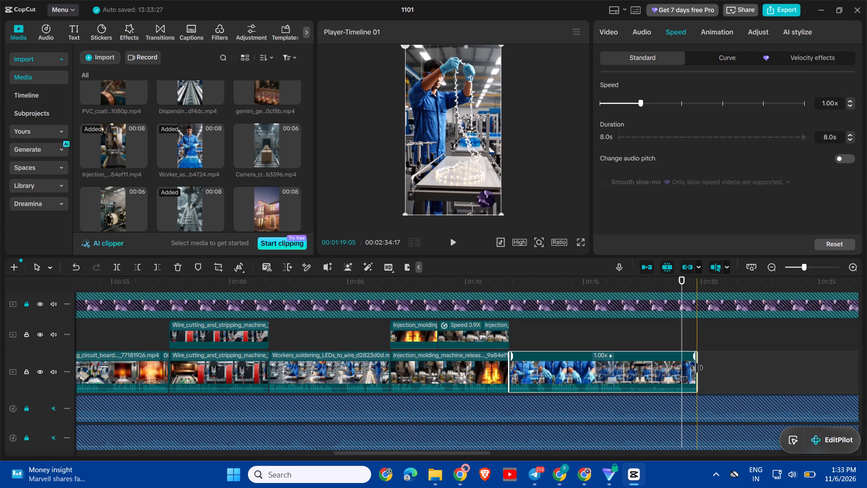
pyautogui.moveTo(697, 368); pyautogui.dragTo(622, 368)
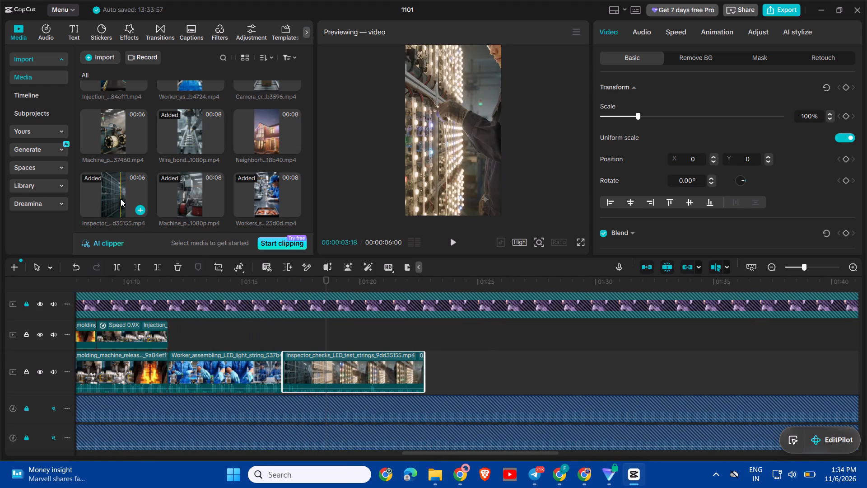
pyautogui.moveTo(108, 137); pyautogui.dragTo(435, 361)
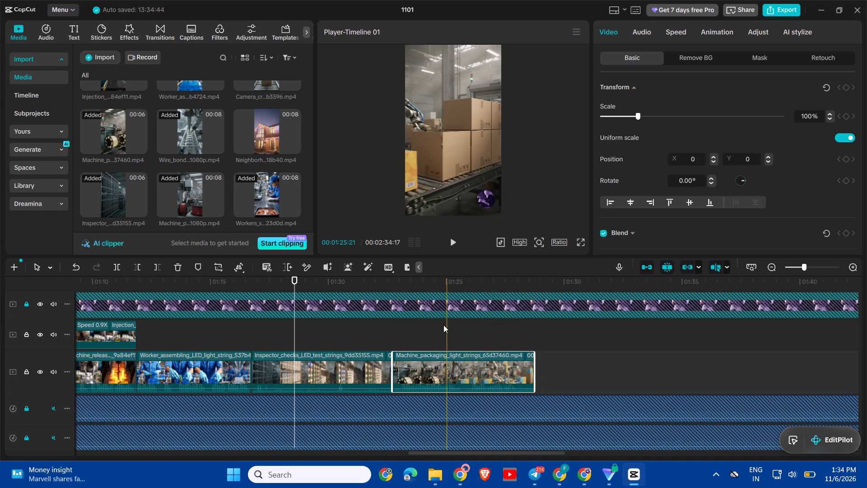
# Append the Camera_cranes_up_glowing_house clip directly after the packaging clip on the main track.
pyautogui.scroll(1, 266, 161)
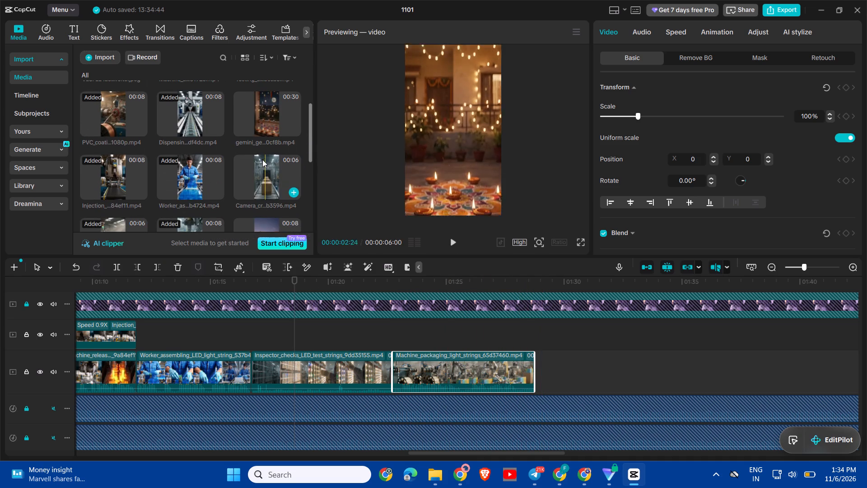
pyautogui.moveTo(255, 169); pyautogui.dragTo(559, 361)
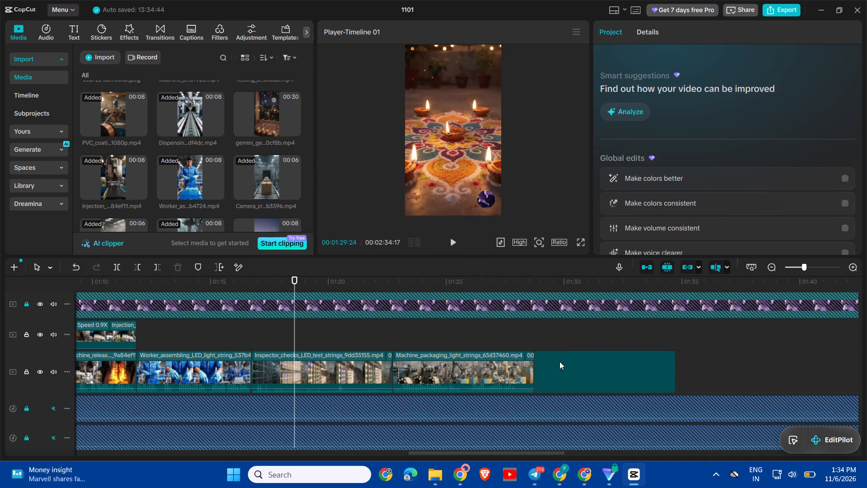
# Browse the imported media for further clips for the timeline.
pyautogui.hscroll(-2, 559, 361)
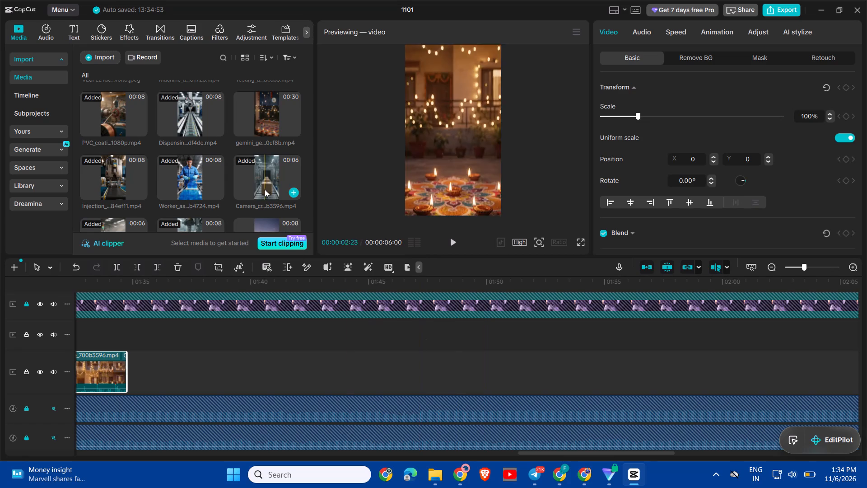
pyautogui.hscroll(1, 176, 188)
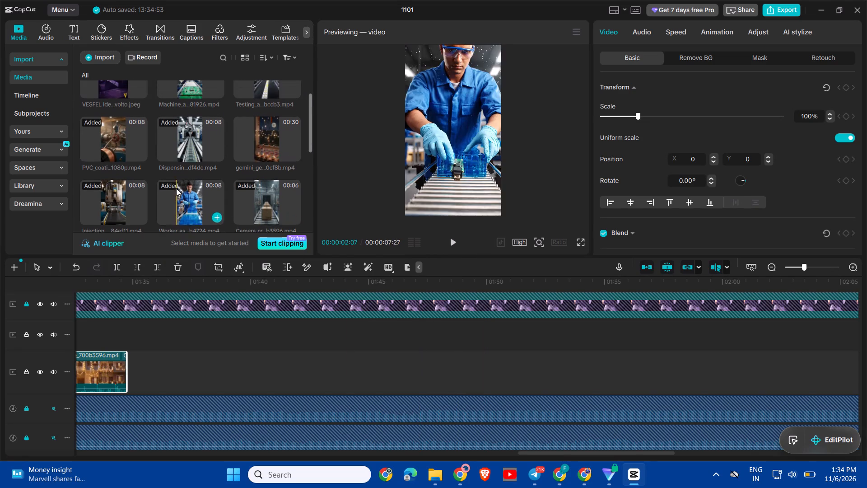
pyautogui.hscroll(1, 176, 188)
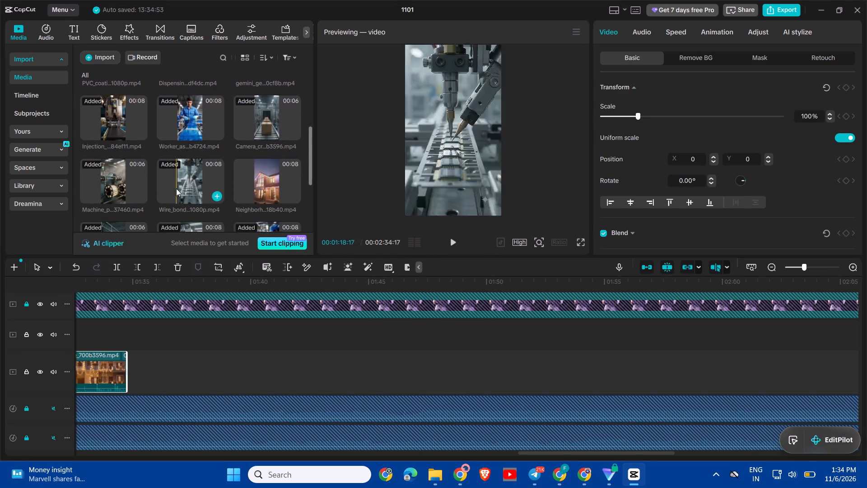
pyautogui.hscroll(1, 176, 188)
pyautogui.scroll(-1, 176, 188)
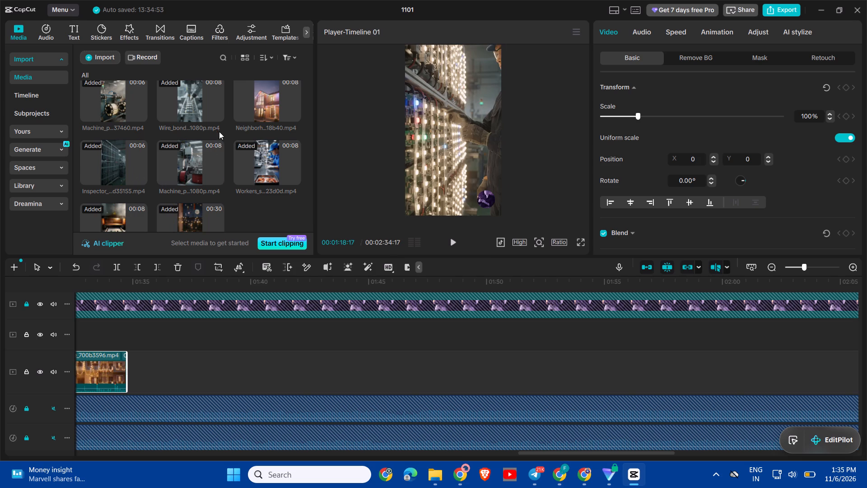
pyautogui.scroll(1, 254, 123)
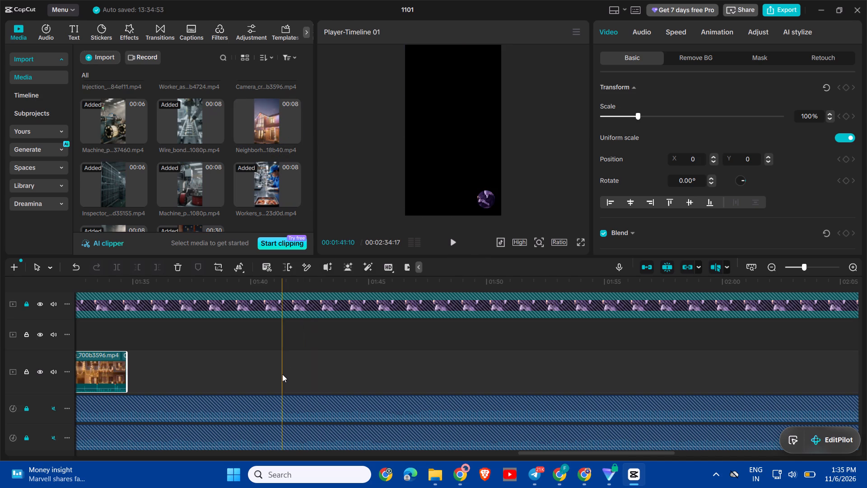
# Trim about 1 second off the start of the Camera_cranes_up_glowing_house clip so it opens on the rangoli with diyas.
pyautogui.hscroll(1, 282, 374)
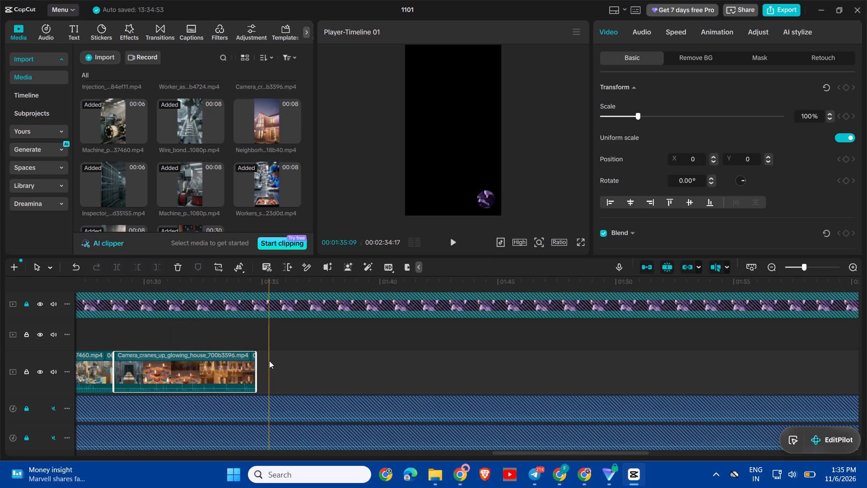
pyautogui.hscroll(1, 189, 376)
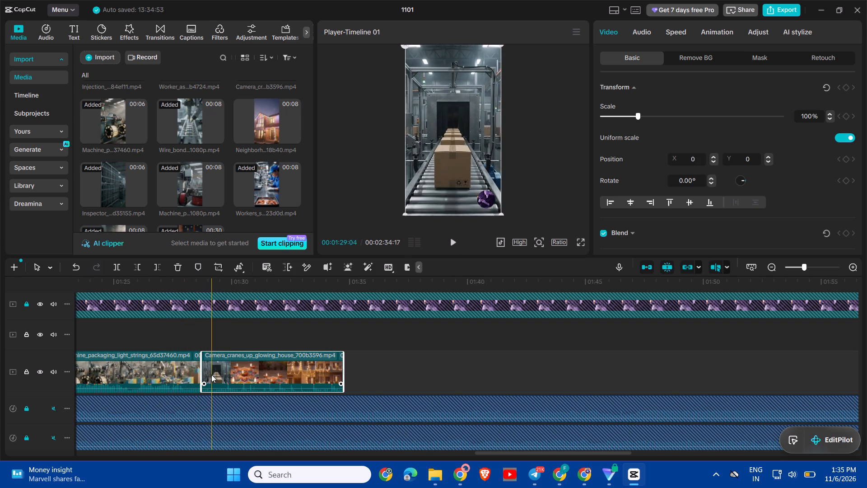
pyautogui.moveTo(200, 370); pyautogui.dragTo(210, 370)
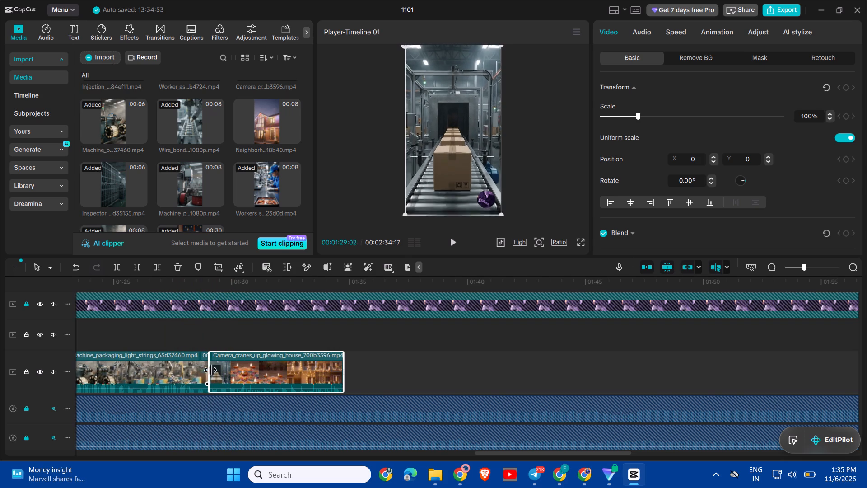
pyautogui.moveTo(210, 370); pyautogui.dragTo(228, 368)
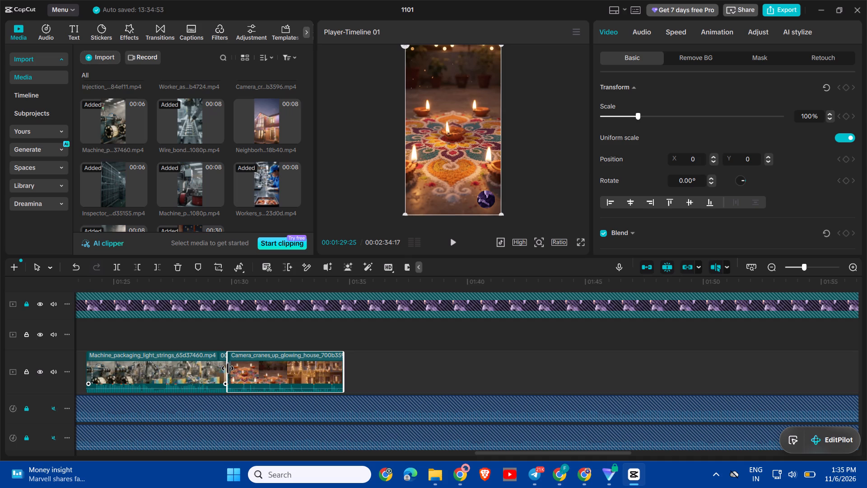
# Shift the cut between the Machine_packaging_light_strings and Camera_cranes_up_glowing_house clips slightly earlier.
pyautogui.moveTo(228, 368); pyautogui.dragTo(225, 368)
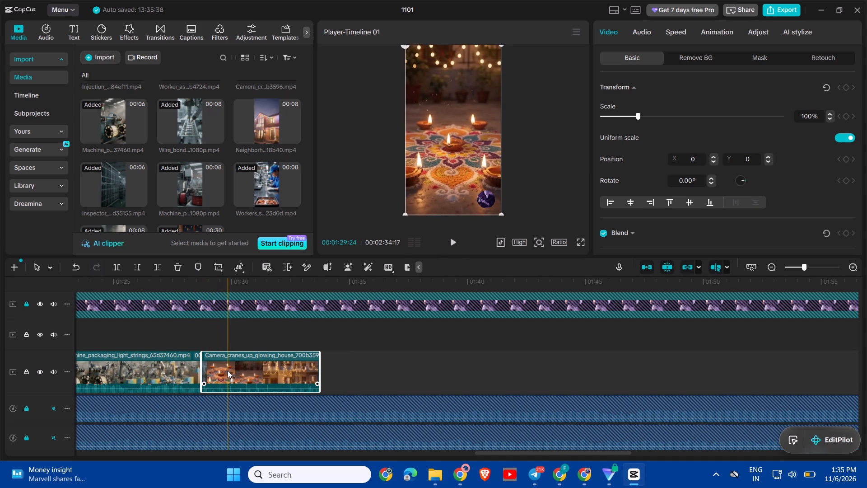
# Trim about 1.3 seconds more off the start of the Camera_cranes_up_glowing_house clip, keeping it directly after the packaging clip.
pyautogui.moveTo(204, 371); pyautogui.dragTo(207, 371)
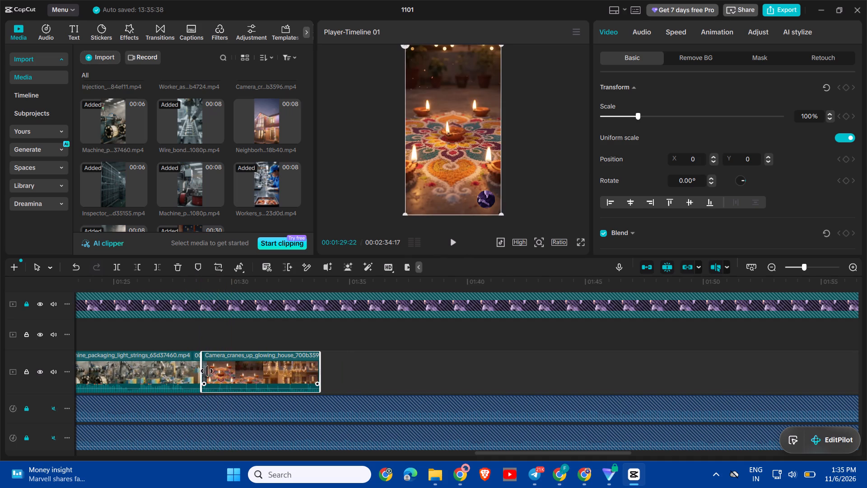
pyautogui.moveTo(207, 371); pyautogui.dragTo(221, 371)
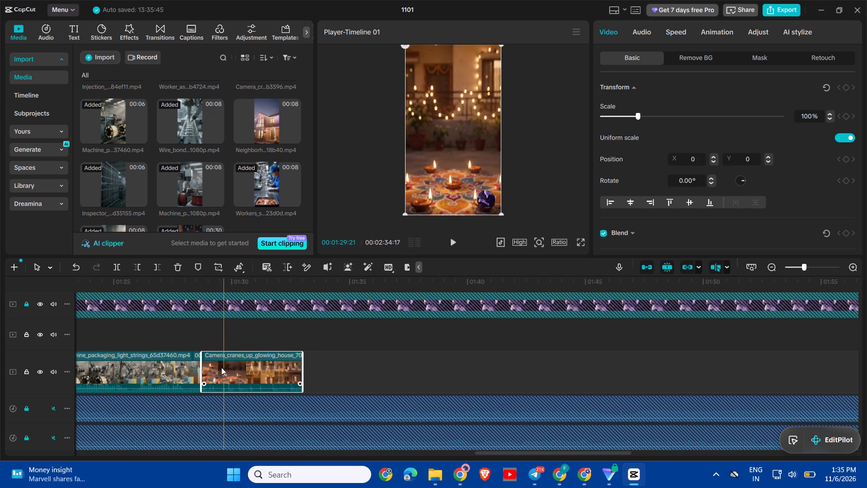
pyautogui.moveTo(202, 368); pyautogui.dragTo(213, 368)
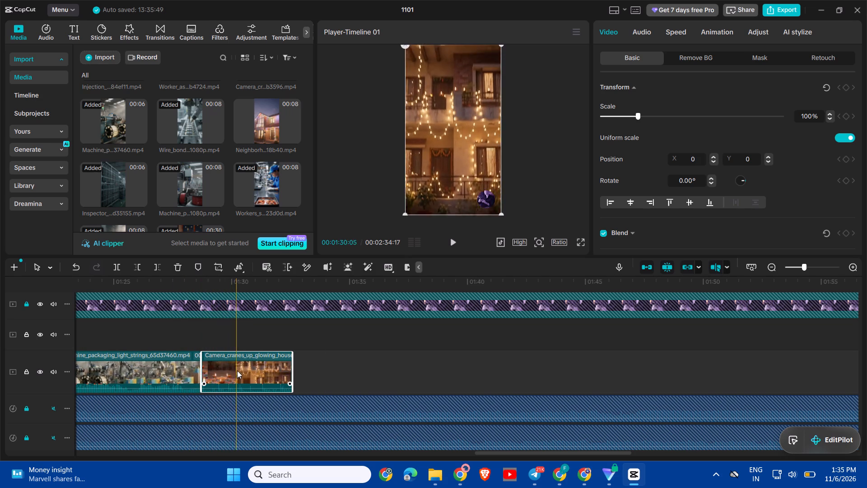
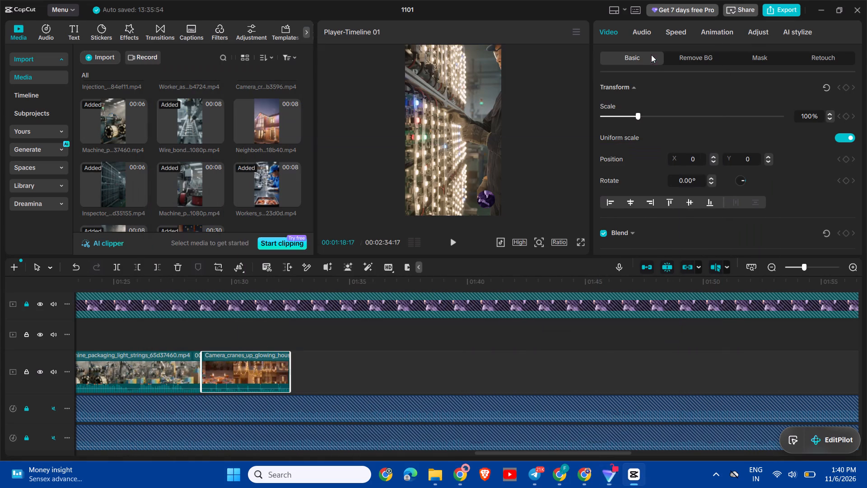
pyautogui.click(433, 478)
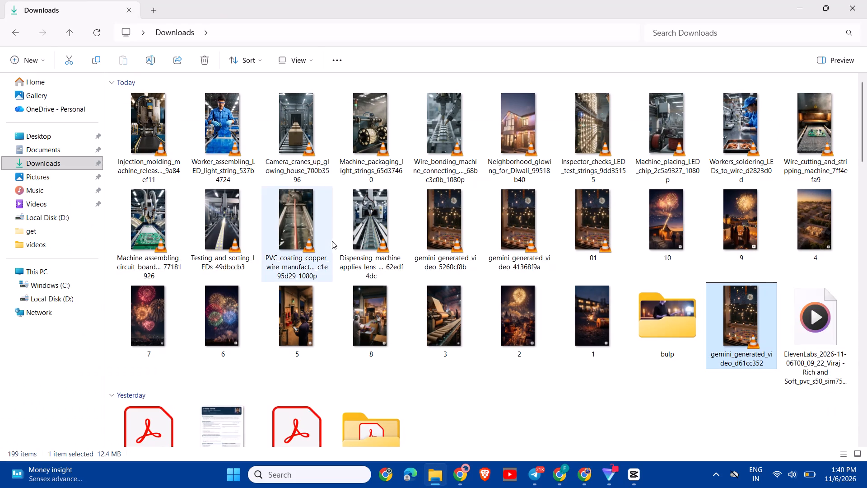
pyautogui.moveTo(811, 328); pyautogui.dragTo(653, 479)
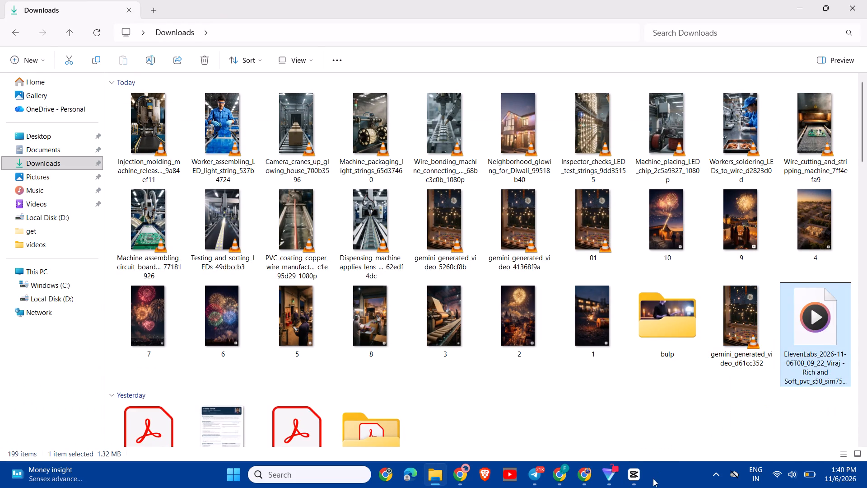
pyautogui.moveTo(653, 479); pyautogui.dragTo(284, 202)
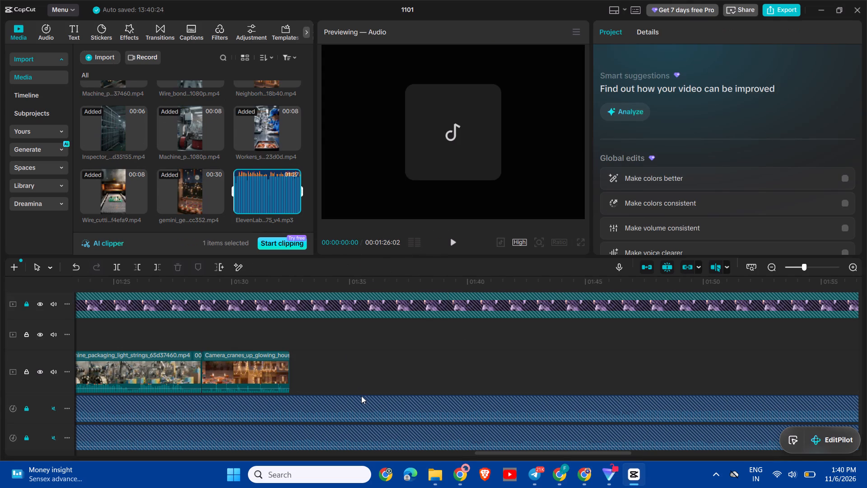
# Place the ElevenLabs voiceover at the very start of the timeline, on its own audio track below the main video.
pyautogui.keyDown('ctrl'); pyautogui.scroll(-10, 361, 396); pyautogui.keyUp('ctrl')
pyautogui.hscroll(2, 361, 396)
pyautogui.moveTo(270, 197); pyautogui.dragTo(104, 416)
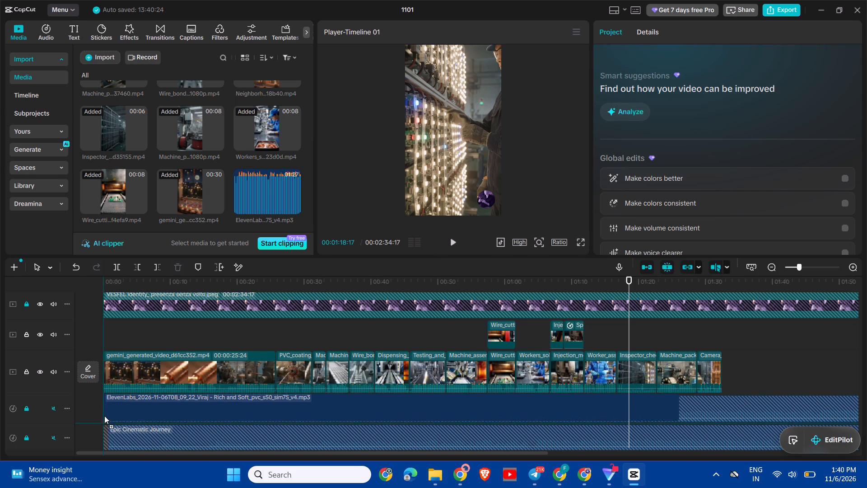
pyautogui.moveTo(104, 416); pyautogui.dragTo(103, 394)
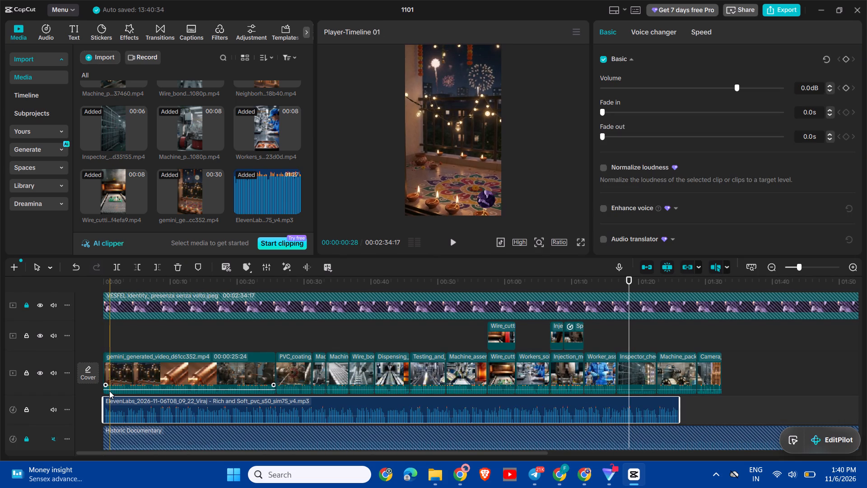
# Raise the ElevenLabs voiceover clip's volume to about 16.3 dB.
pyautogui.click(109, 391)
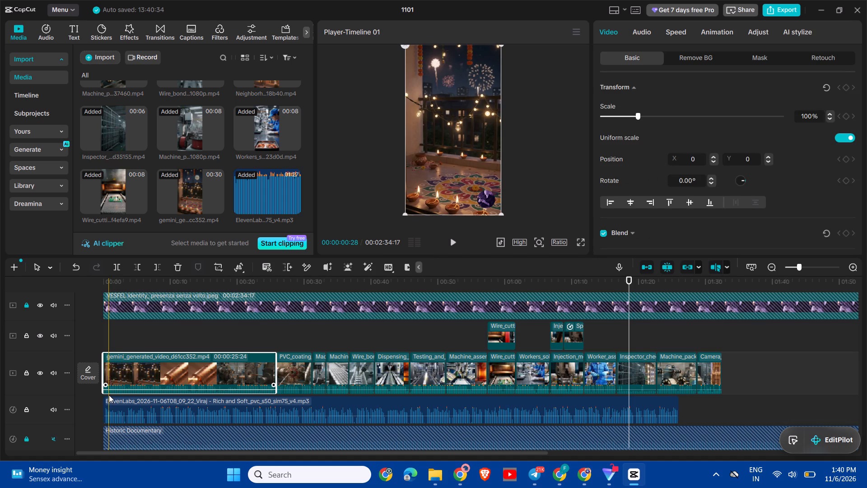
pyautogui.click(107, 406)
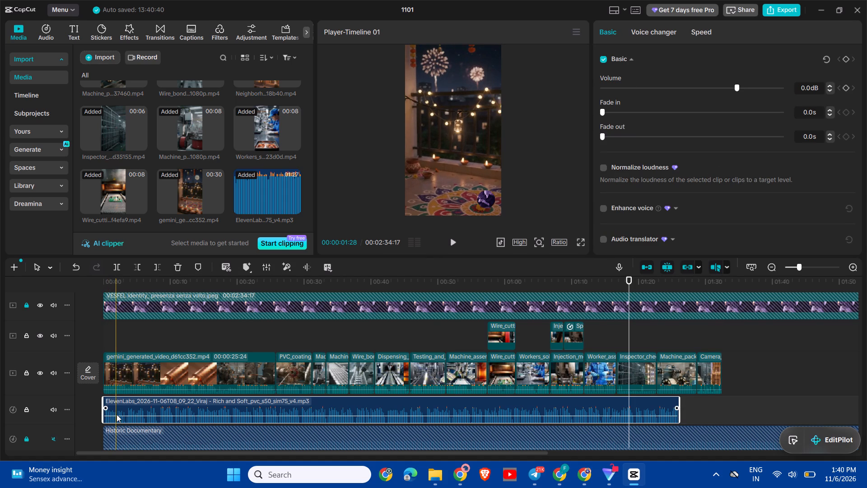
pyautogui.click(117, 414)
pyautogui.moveTo(117, 416); pyautogui.dragTo(117, 408)
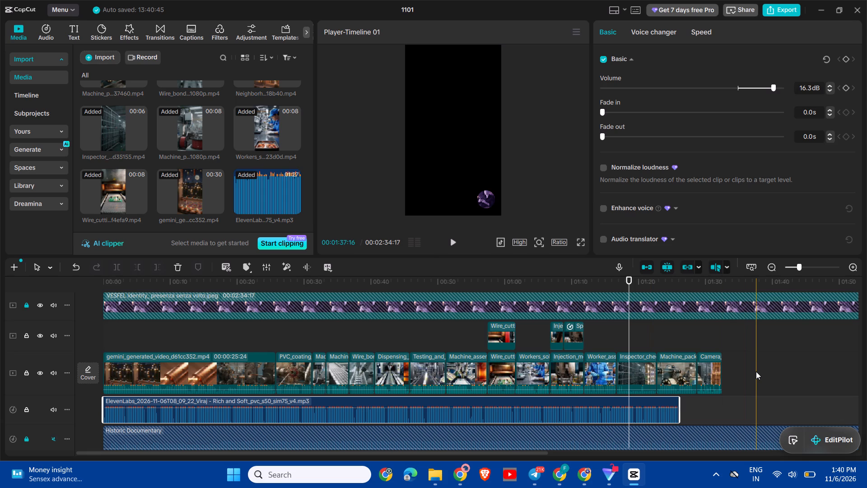
# Select all clips on the main video track and lower their original audio volume.
pyautogui.moveTo(756, 371); pyautogui.dragTo(182, 368)
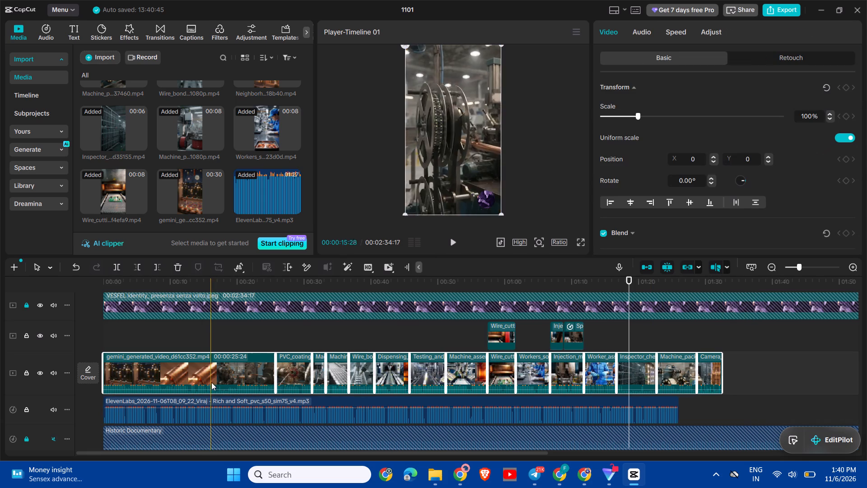
pyautogui.moveTo(215, 389); pyautogui.dragTo(214, 394)
# Split the opening gemini_generated_video clip at 00:00:08:18 and trim about 2 seconds off the start of the second piece.
pyautogui.press('space')
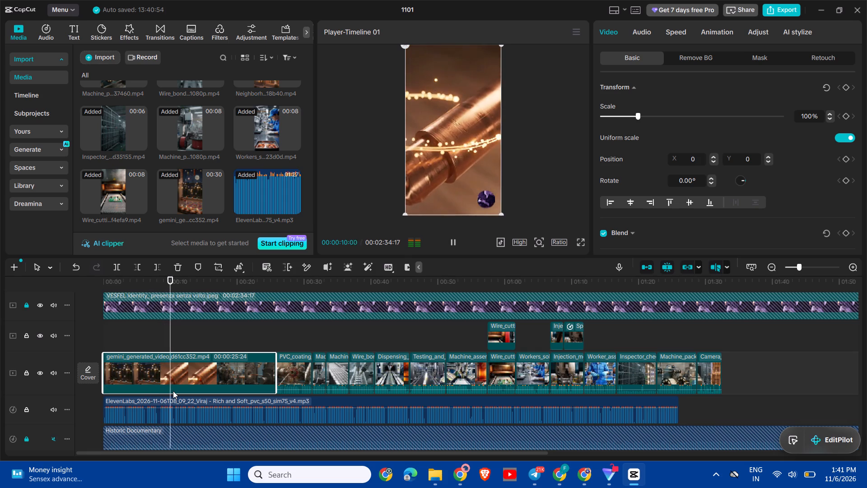
pyautogui.press('space')
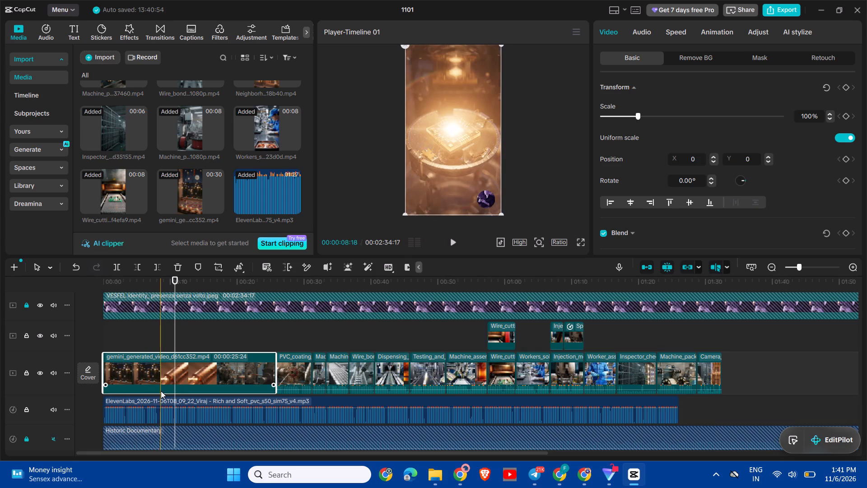
pyautogui.hotkey('ctrl', 'b')
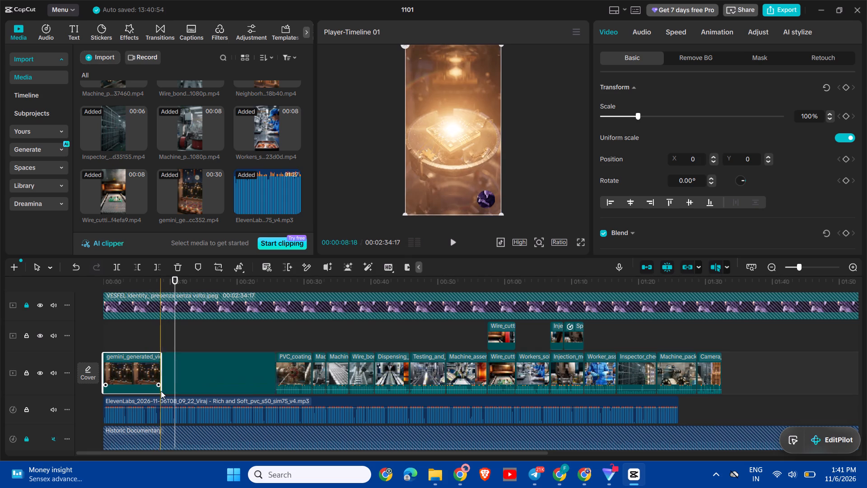
pyautogui.moveTo(161, 373); pyautogui.dragTo(168, 373)
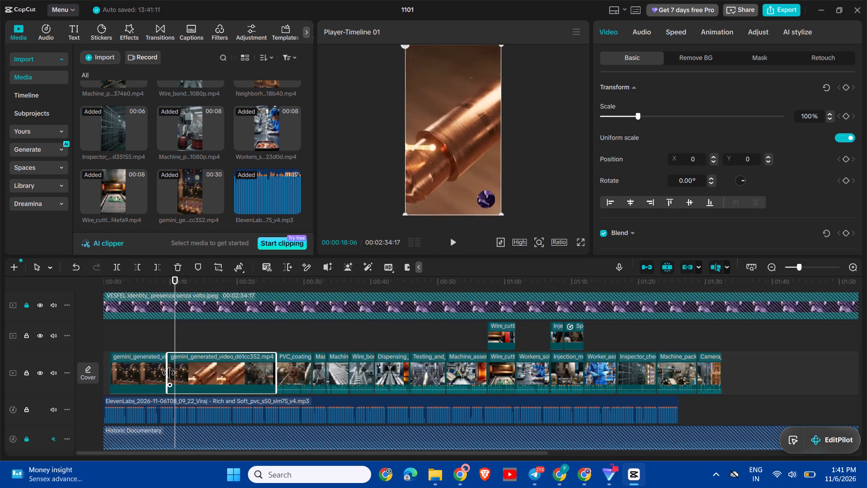
pyautogui.moveTo(168, 373); pyautogui.dragTo(178, 371)
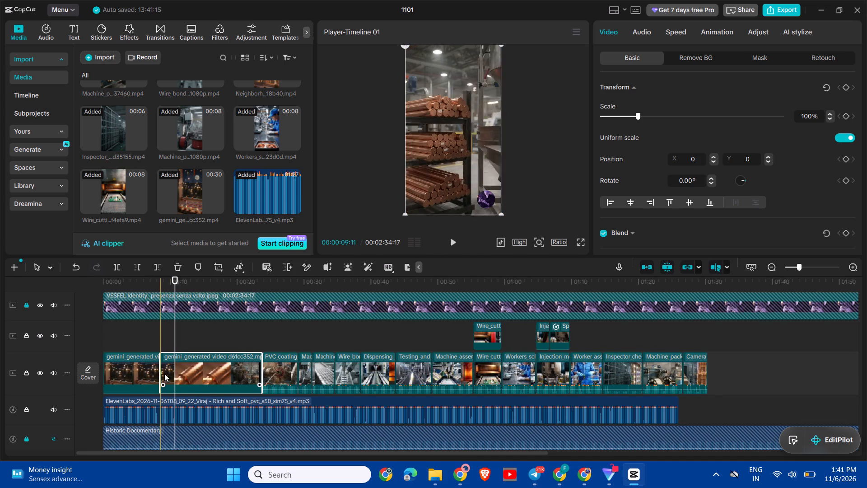
# Match the copper footage to the narration: split the second gemini_generated_video piece at 00:00:13:23 and trim about 5 seconds from the following piece's start.
pyautogui.press('space')
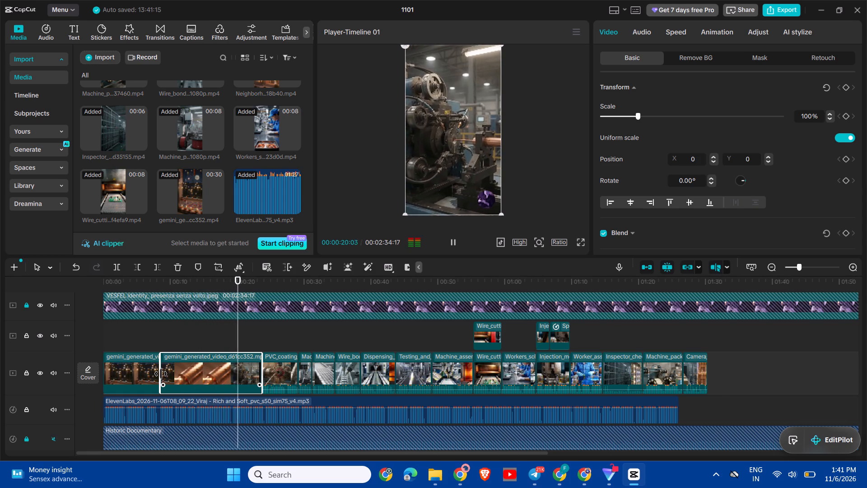
pyautogui.press('space')
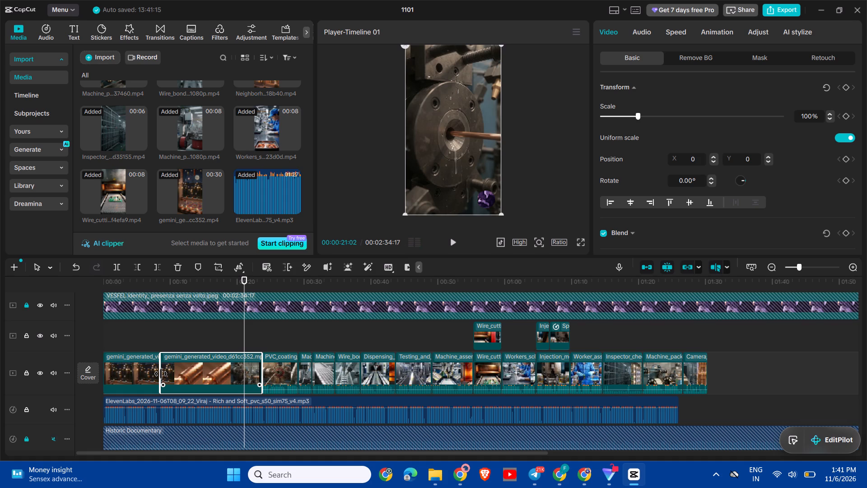
pyautogui.press('space')
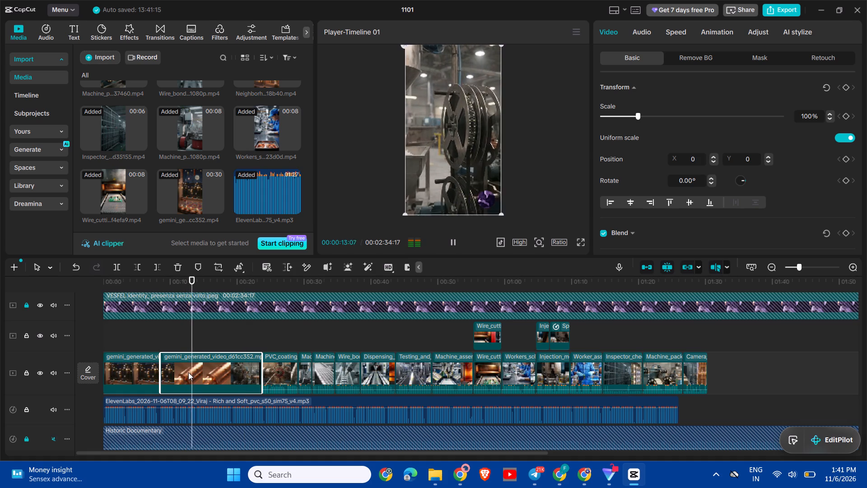
pyautogui.press('space')
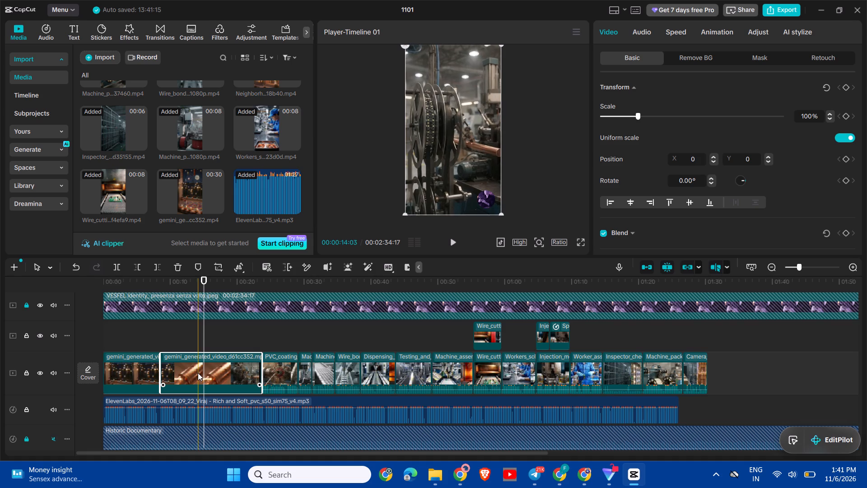
pyautogui.press('space')
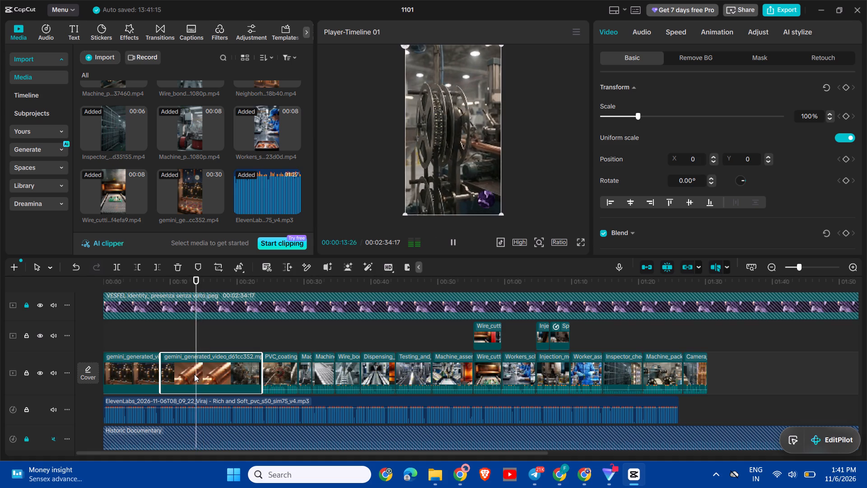
pyautogui.press('space')
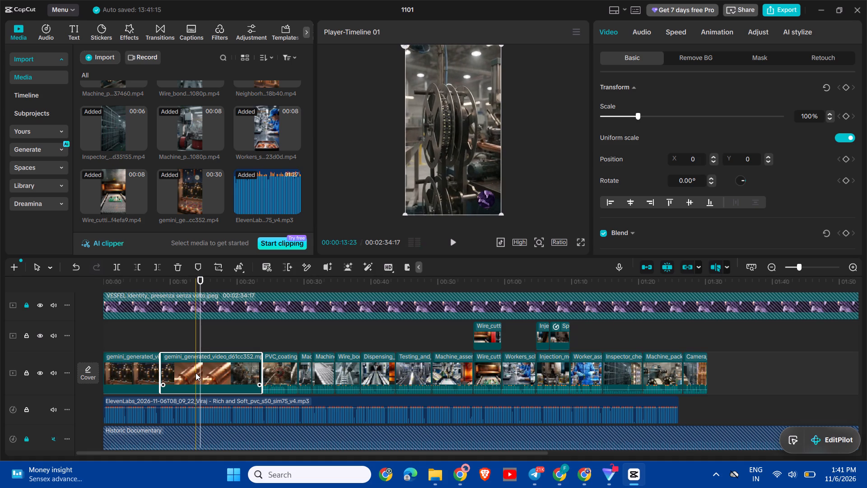
pyautogui.hotkey('ctrl', 'b')
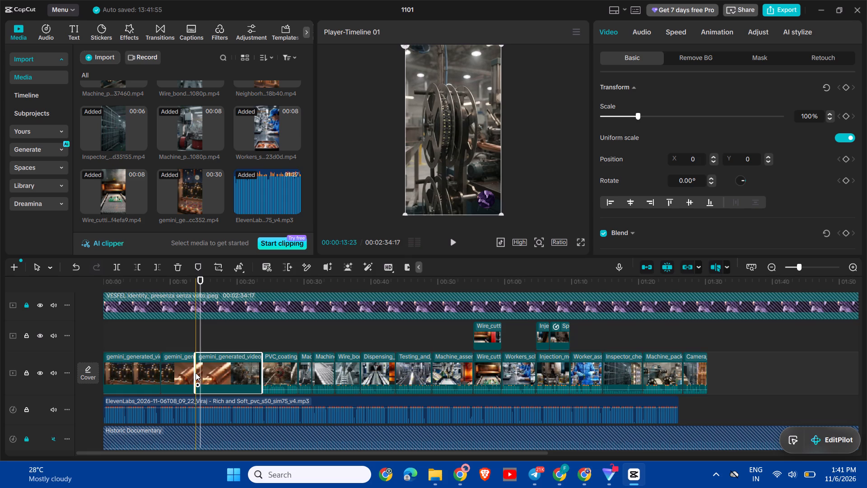
pyautogui.moveTo(194, 373); pyautogui.dragTo(210, 373)
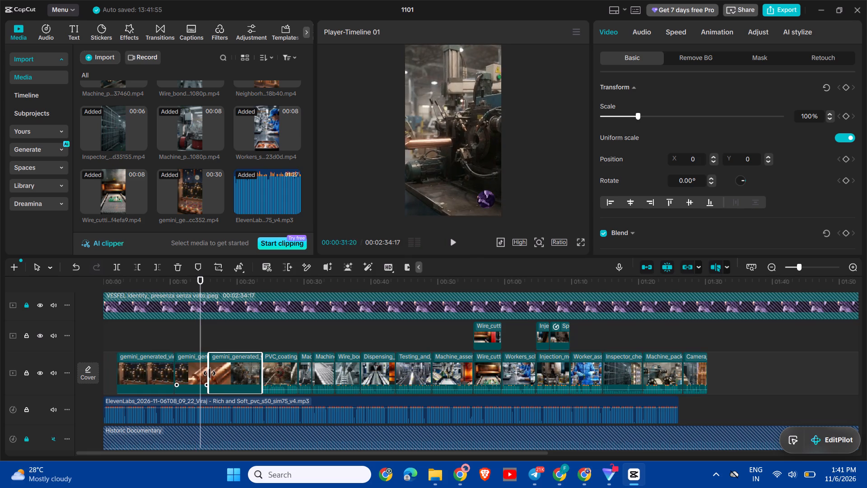
pyautogui.moveTo(210, 373); pyautogui.dragTo(228, 371)
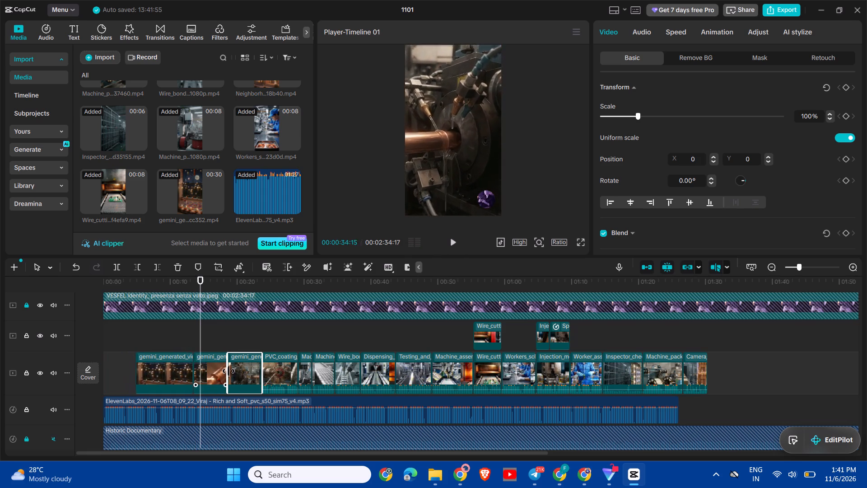
pyautogui.moveTo(228, 371); pyautogui.dragTo(228, 371)
# Play the copper wire section against the voiceover and lower the PVC_coating clip's audio volume.
pyautogui.press('space')
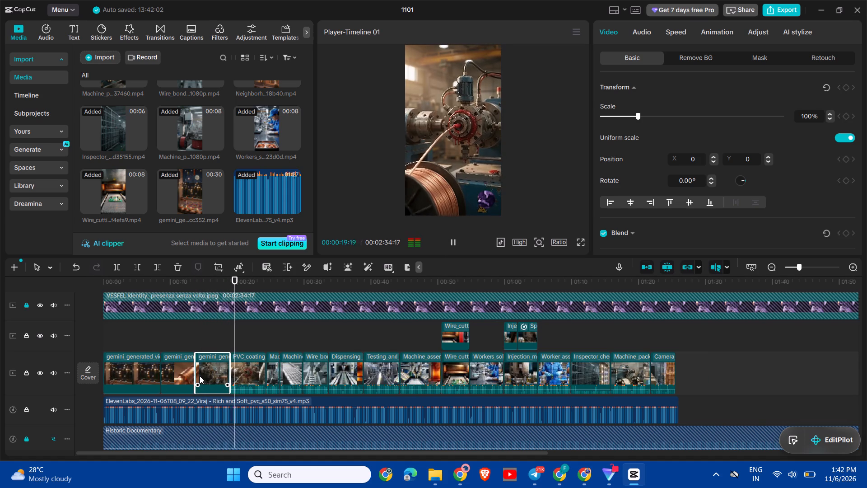
pyautogui.press('space')
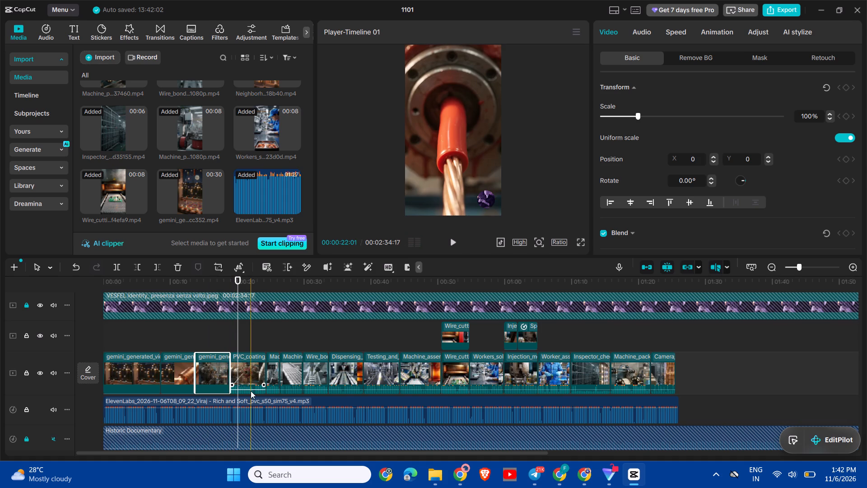
pyautogui.moveTo(253, 389); pyautogui.dragTo(248, 401)
pyautogui.press('space')
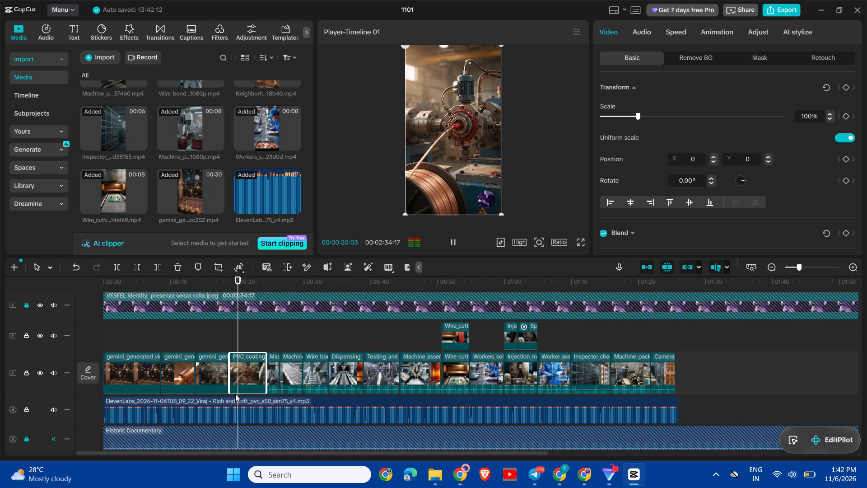
# Play on past the PVC_coating clip and lower the audio volume of the four following main-track clips, from the short Machine clip through Dispensing.
pyautogui.press('space')
pyautogui.press('space')
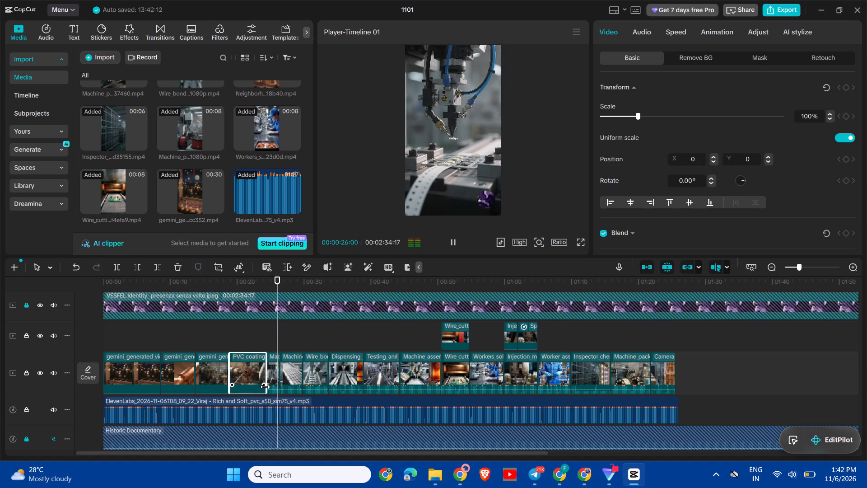
pyautogui.press('space')
pyautogui.moveTo(272, 390); pyautogui.dragTo(274, 399)
pyautogui.moveTo(293, 389); pyautogui.dragTo(294, 398)
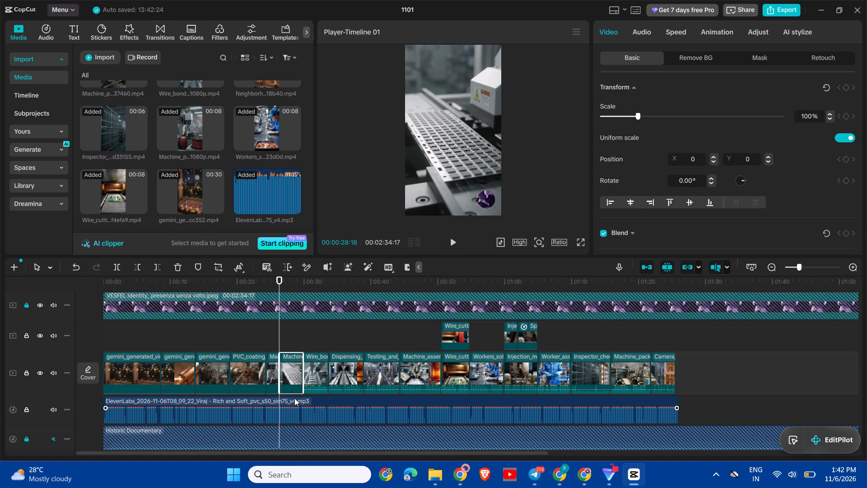
pyautogui.moveTo(312, 390); pyautogui.dragTo(310, 403)
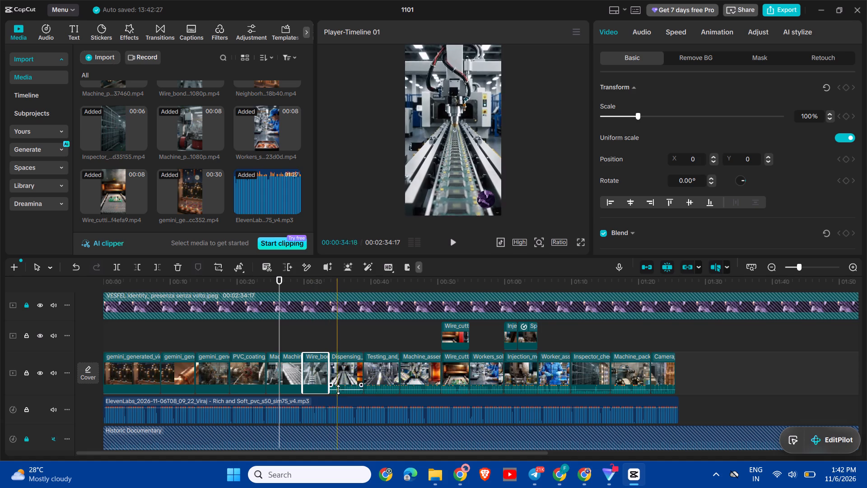
pyautogui.moveTo(342, 389); pyautogui.dragTo(342, 390)
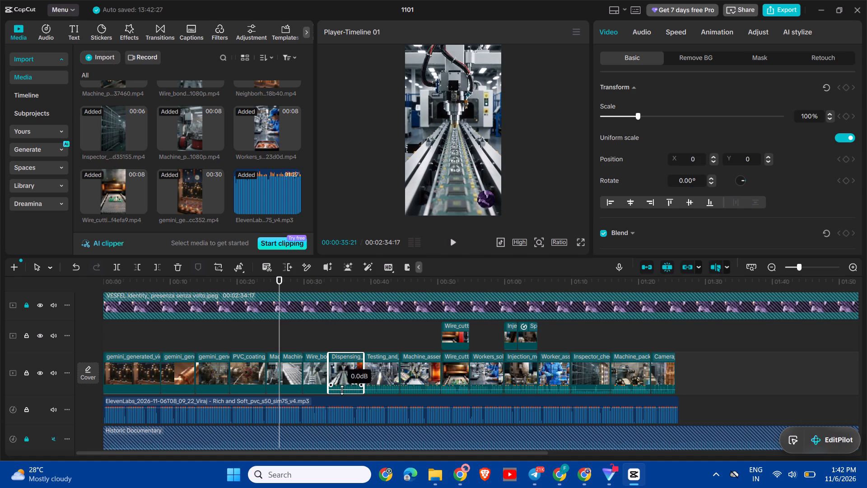
pyautogui.moveTo(342, 390); pyautogui.dragTo(342, 397)
# Lower the audio volume of each remaining main-track clip, from Testing_and through the final Camera clip.
pyautogui.press('space')
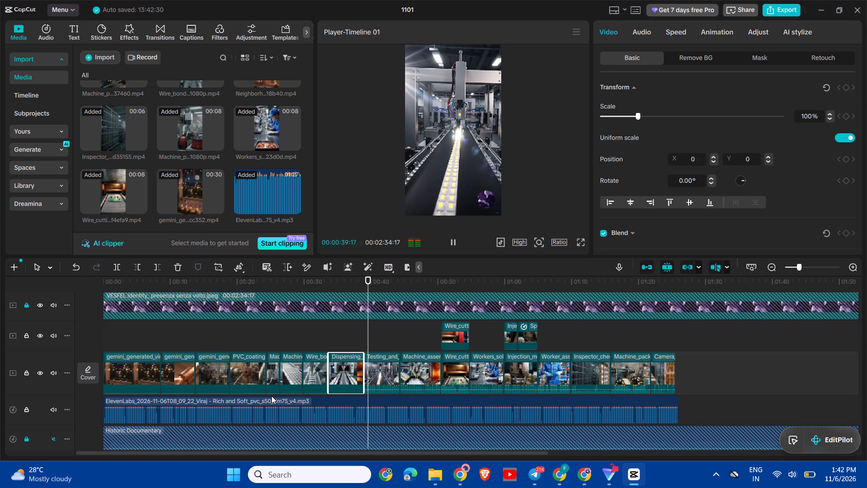
pyautogui.press('space')
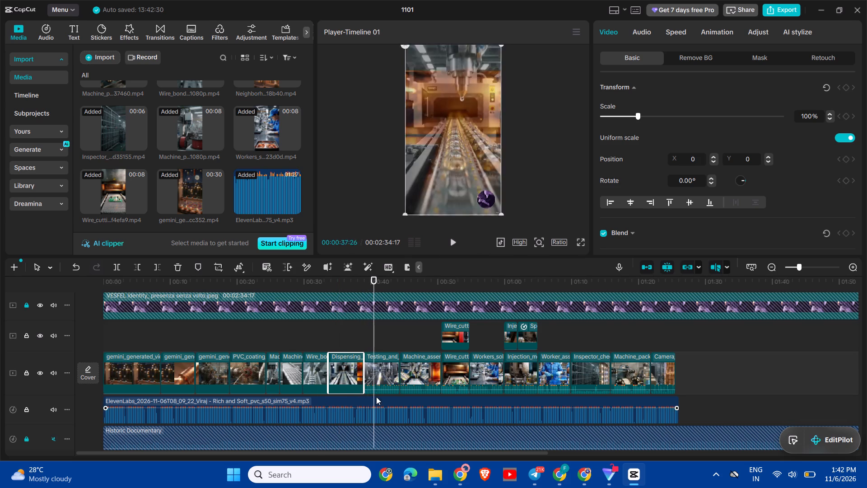
pyautogui.moveTo(387, 389); pyautogui.dragTo(391, 403)
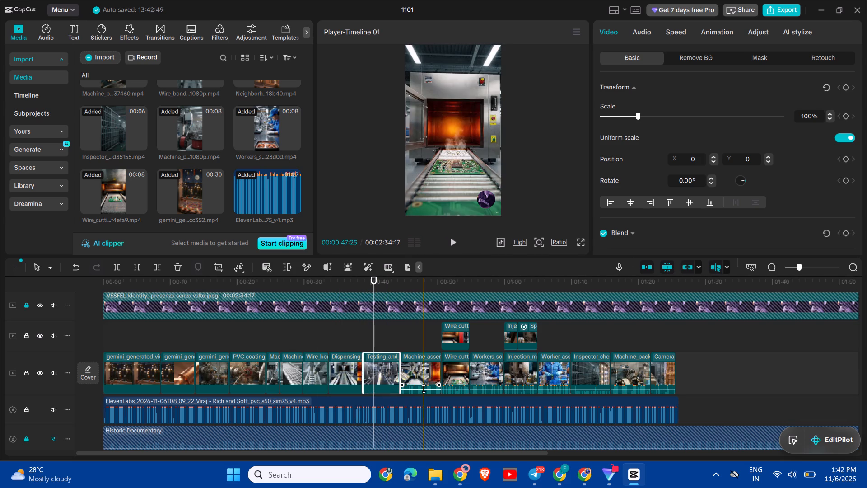
pyautogui.moveTo(424, 389); pyautogui.dragTo(427, 400)
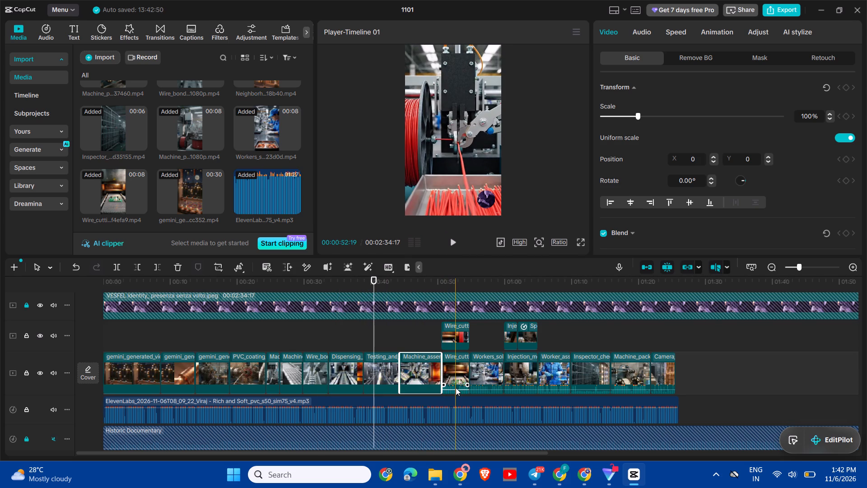
pyautogui.moveTo(456, 389); pyautogui.dragTo(459, 398)
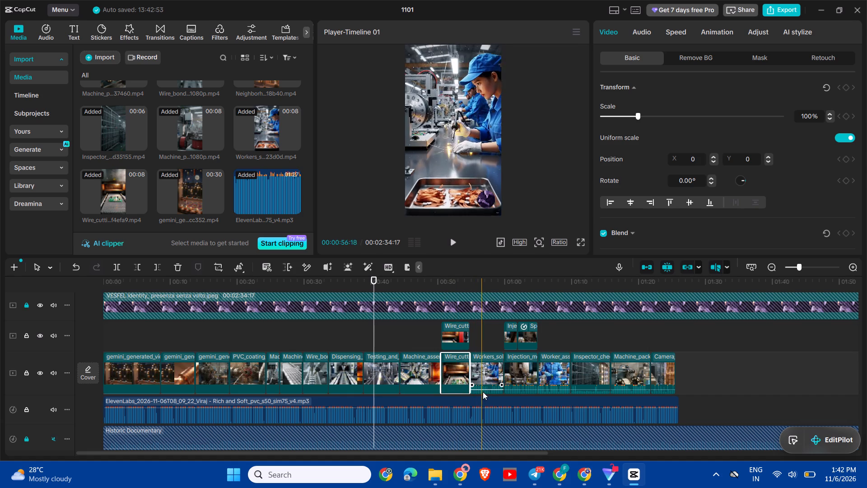
pyautogui.moveTo(486, 390); pyautogui.dragTo(491, 399)
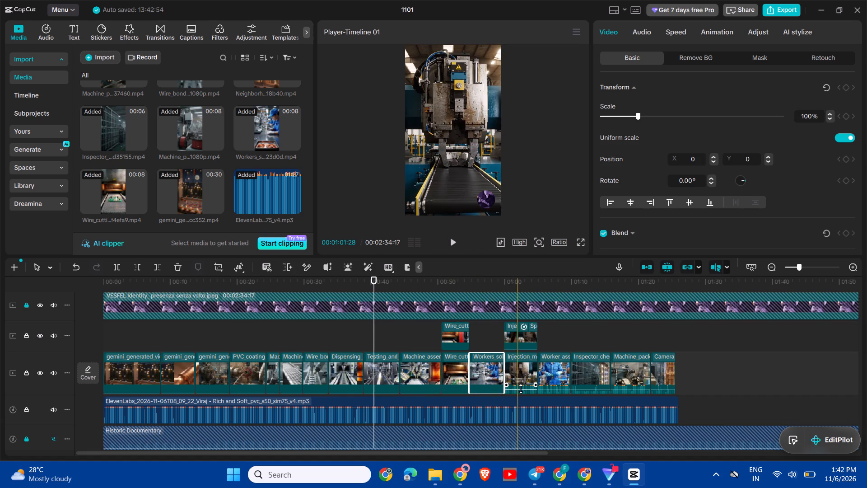
pyautogui.moveTo(521, 389); pyautogui.dragTo(527, 403)
pyautogui.moveTo(557, 390); pyautogui.dragTo(560, 401)
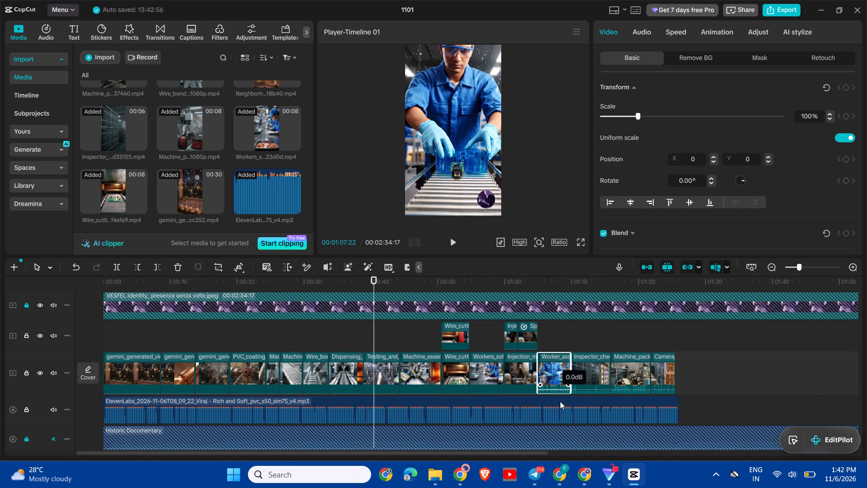
pyautogui.moveTo(560, 401); pyautogui.dragTo(563, 410)
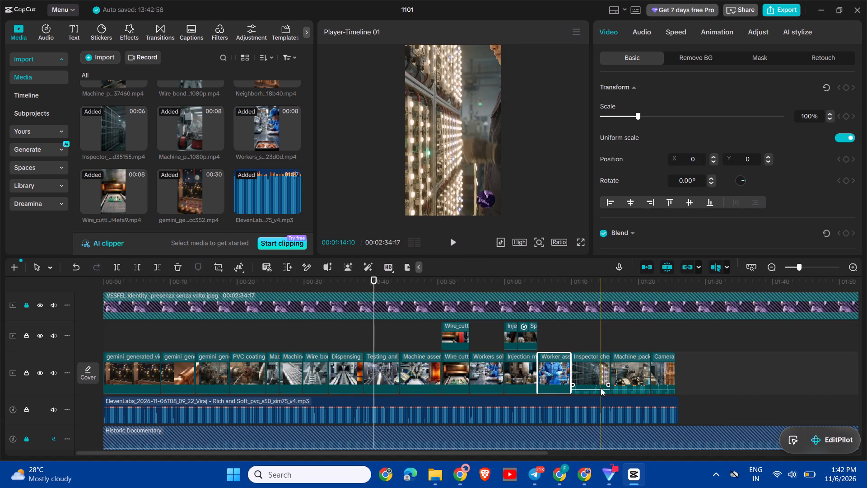
pyautogui.click(601, 388)
pyautogui.moveTo(601, 389); pyautogui.dragTo(614, 401)
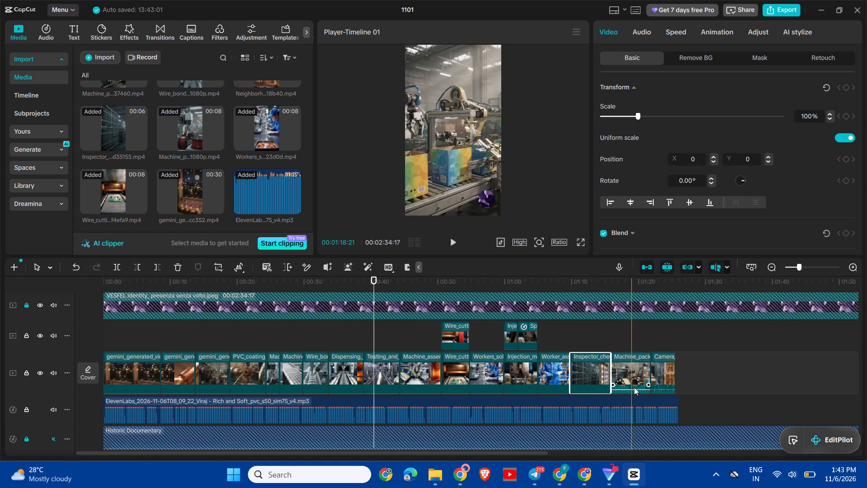
pyautogui.moveTo(634, 390); pyautogui.dragTo(638, 396)
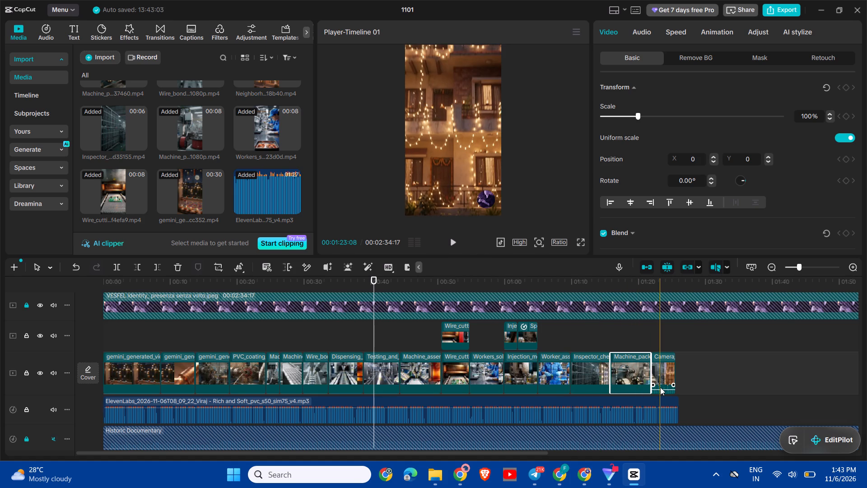
pyautogui.moveTo(660, 389); pyautogui.dragTo(662, 400)
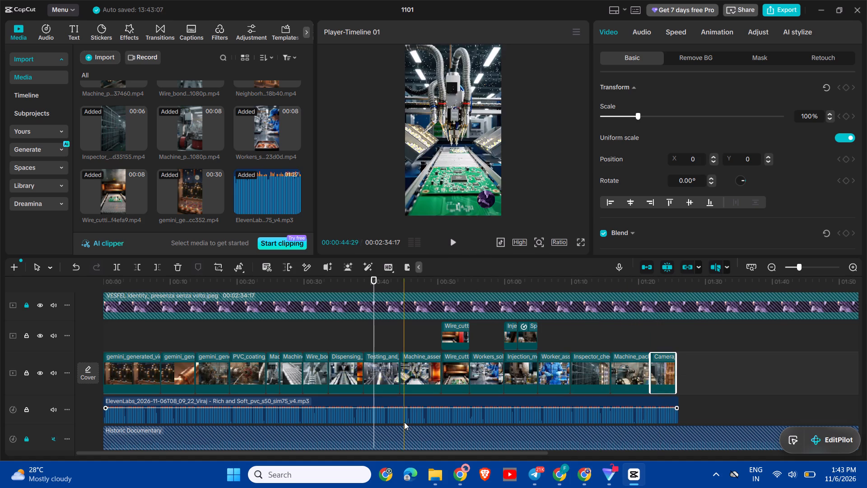
# Check the Testing_and clip against the voiceover and trim about 2 seconds off its start.
pyautogui.press('space')
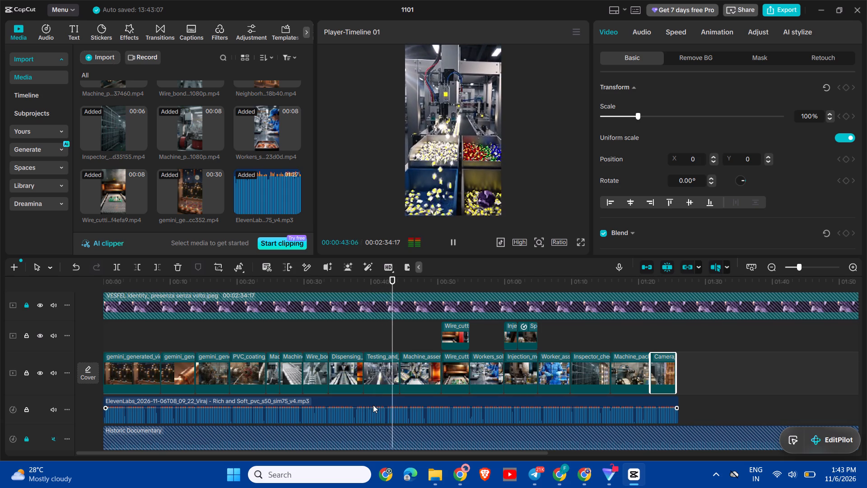
pyautogui.press('space')
pyautogui.press('space')
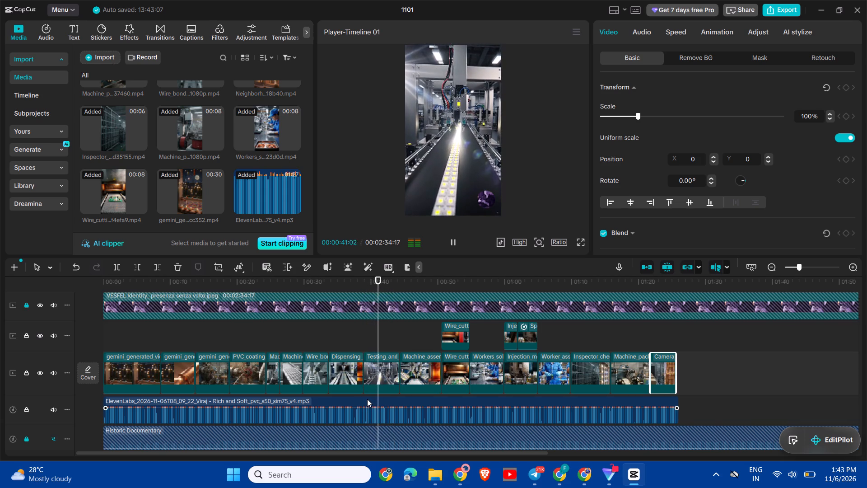
pyautogui.press('space')
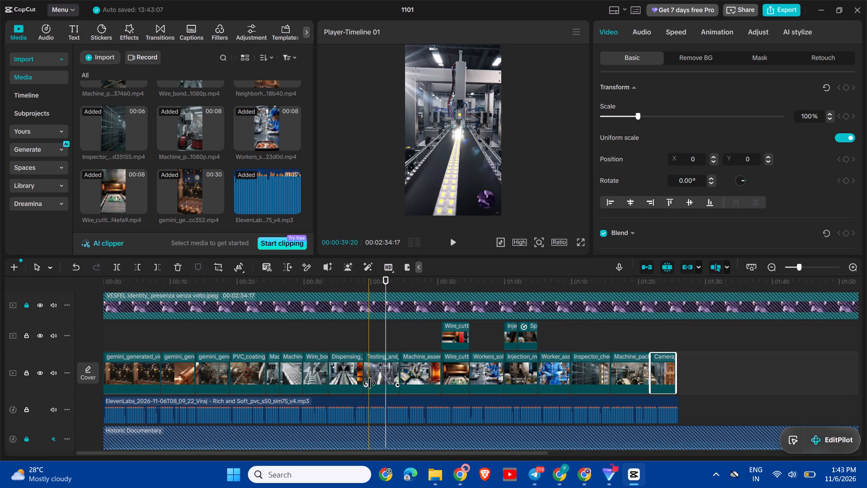
pyautogui.click(369, 383)
pyautogui.moveTo(365, 376); pyautogui.dragTo(373, 376)
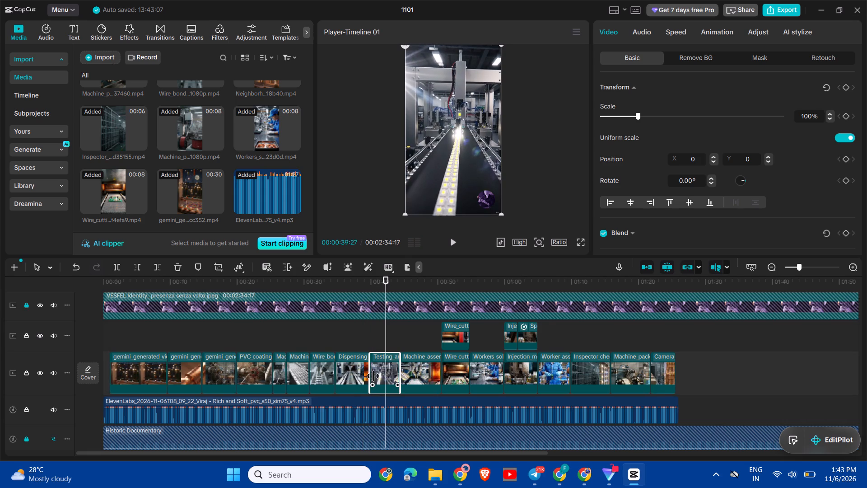
pyautogui.moveTo(373, 376); pyautogui.dragTo(376, 374)
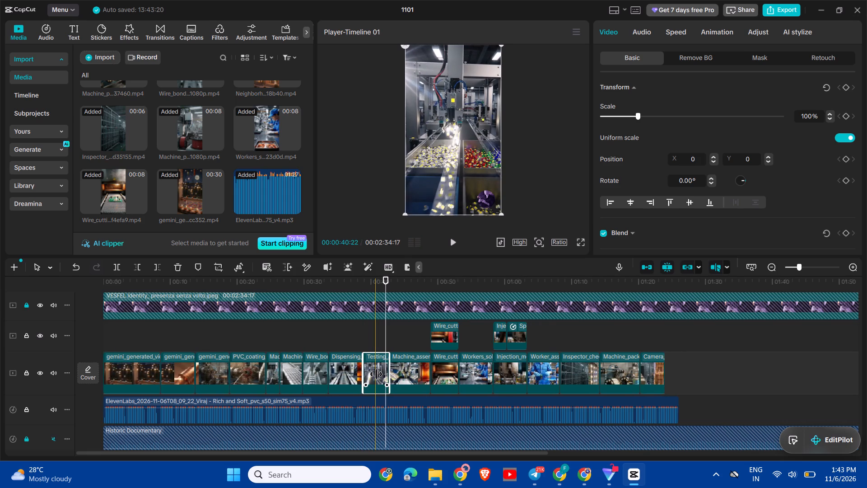
pyautogui.click(363, 372)
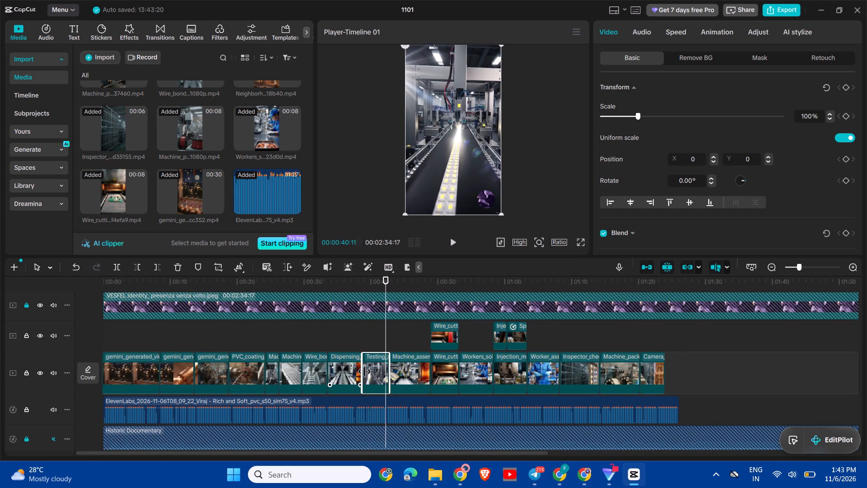
# Review the following scenes against the voiceover and delete the two adjacent overlay clips above the Injection clip.
pyautogui.press('space')
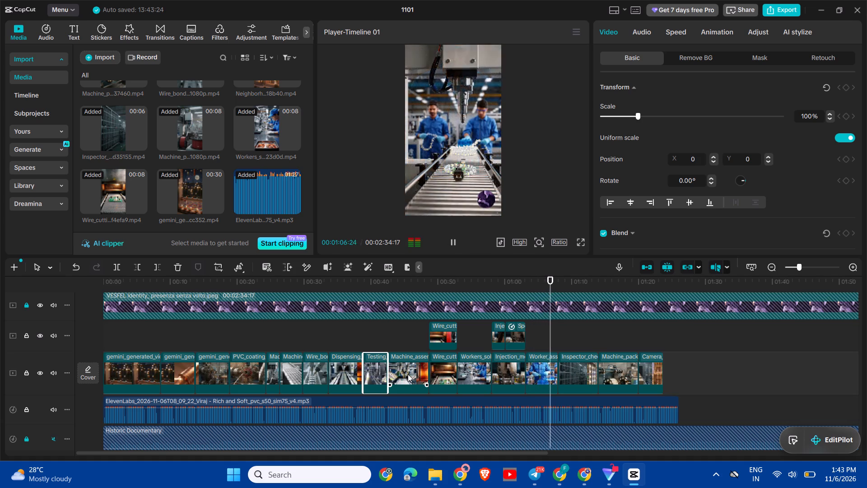
pyautogui.press('space')
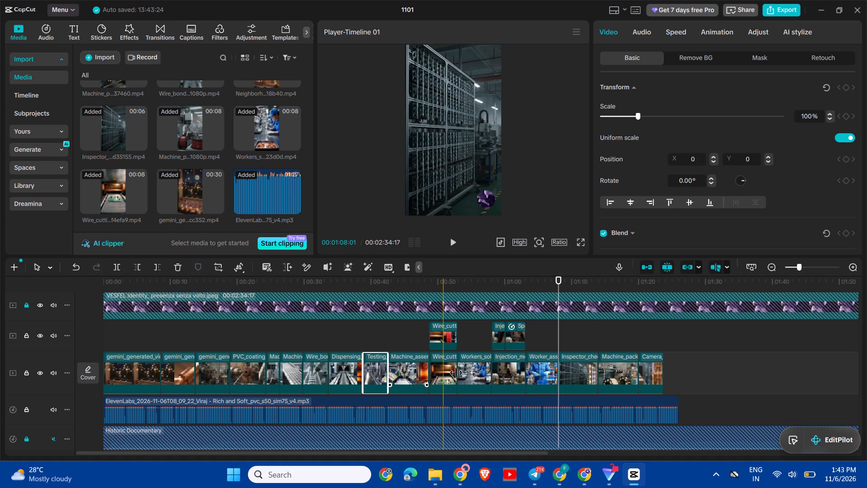
pyautogui.press('space')
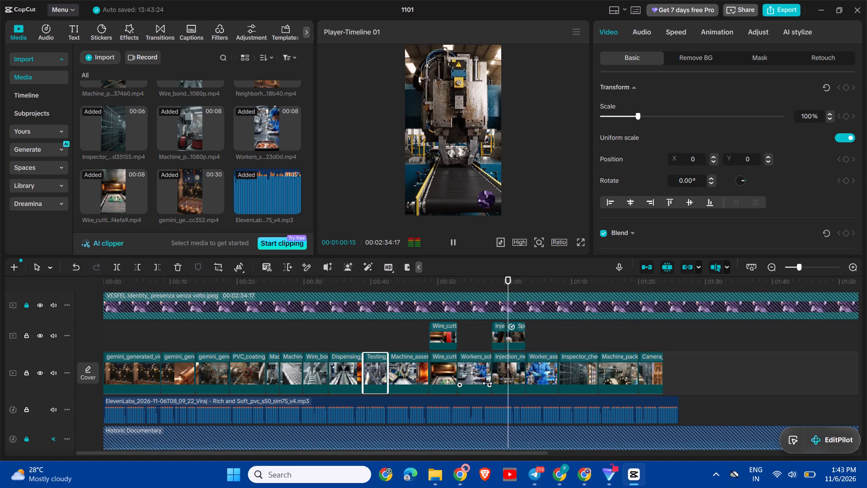
pyautogui.press('space')
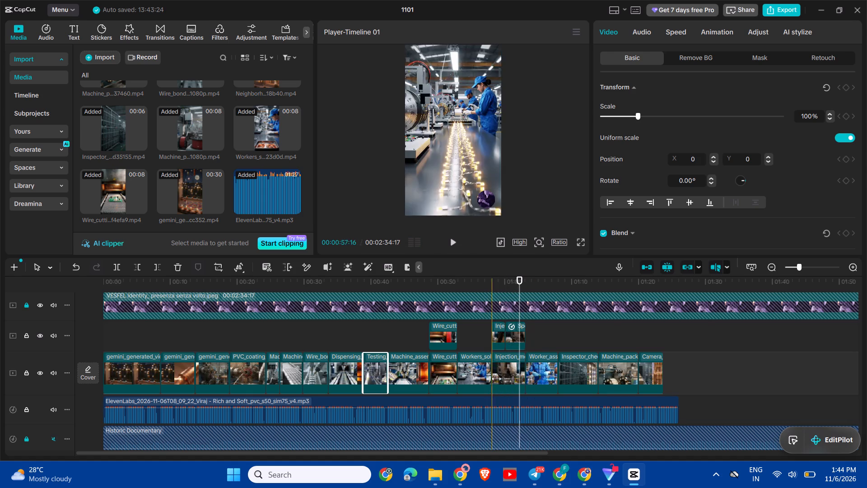
pyautogui.moveTo(527, 328); pyautogui.dragTo(496, 334)
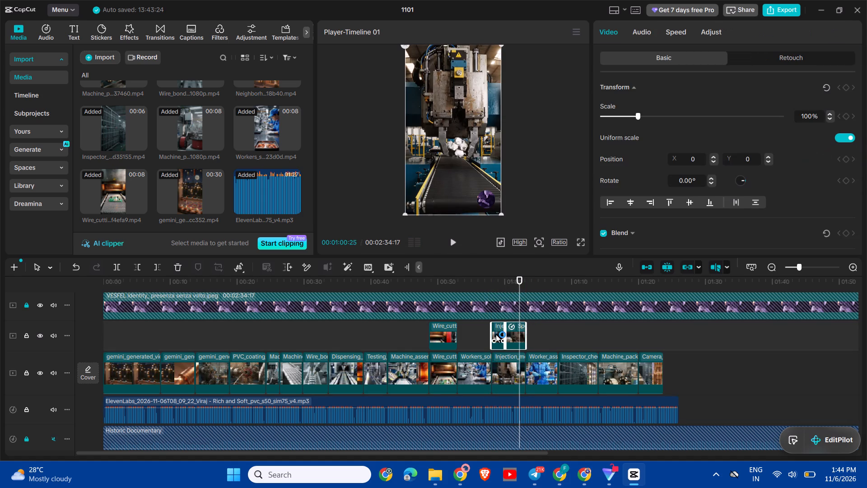
pyautogui.press('Delete')
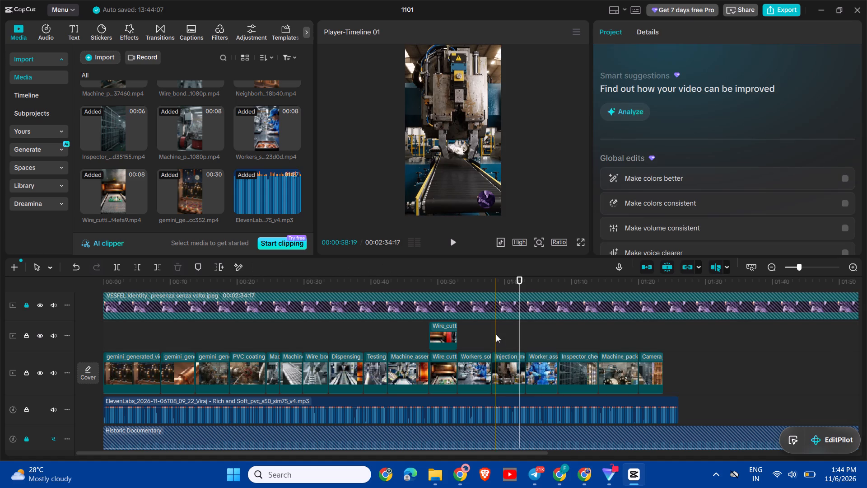
# Trim about 2 seconds off the end of the Injection clip on the main track, and play the remaining scenes against the voiceover.
pyautogui.press('space')
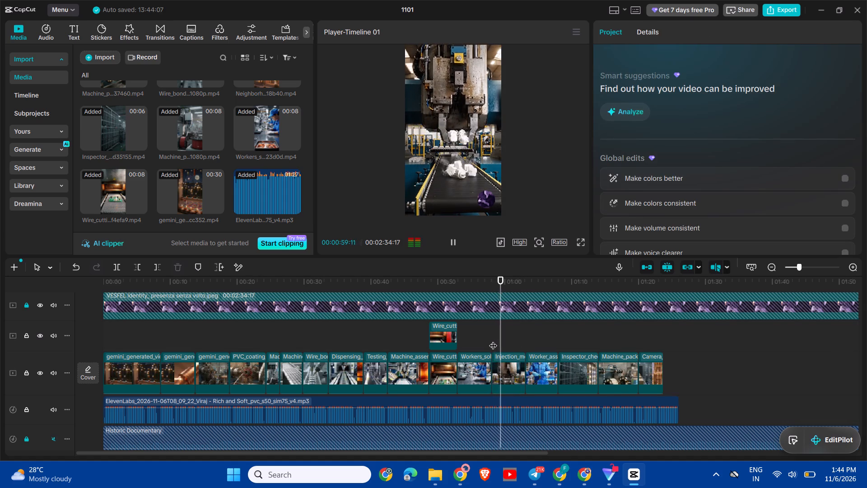
pyautogui.press('space')
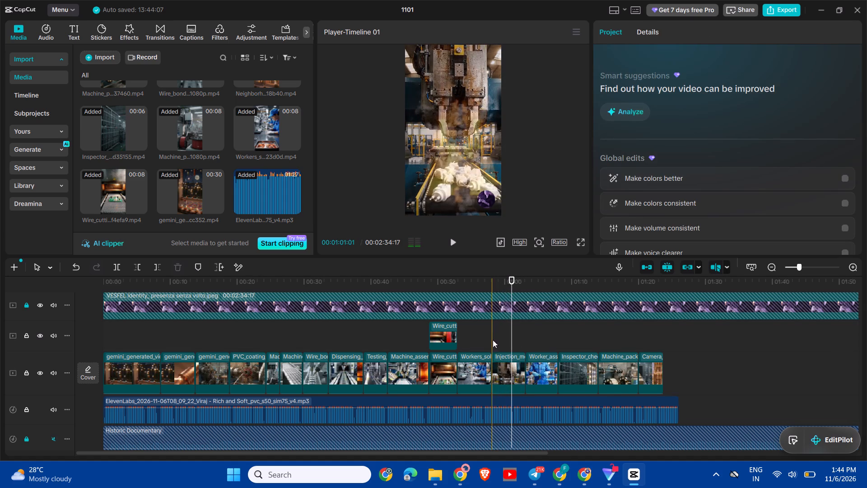
pyautogui.press('space')
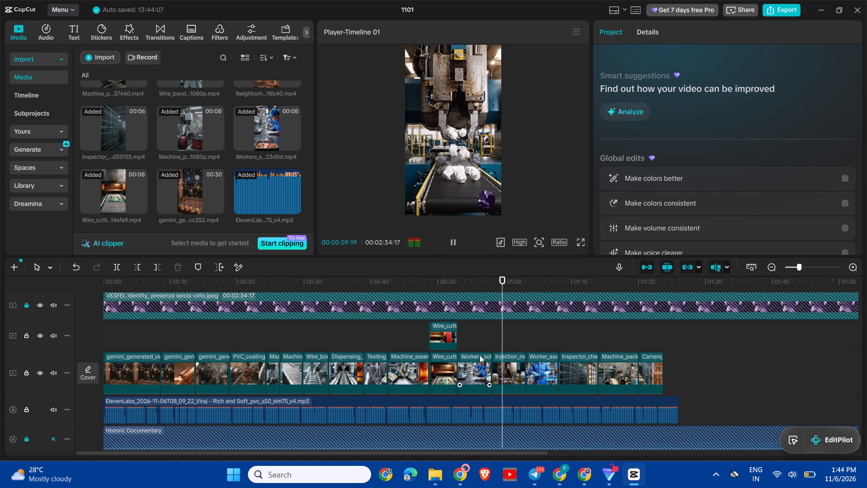
pyautogui.press('space')
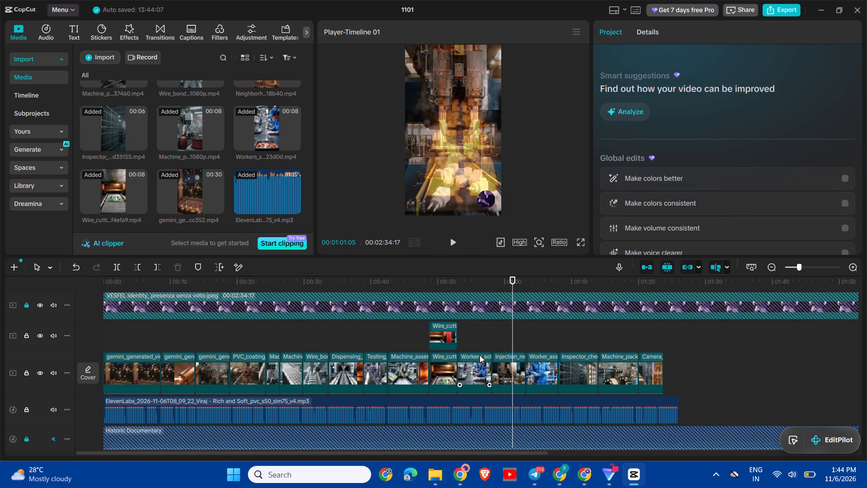
pyautogui.click(524, 363)
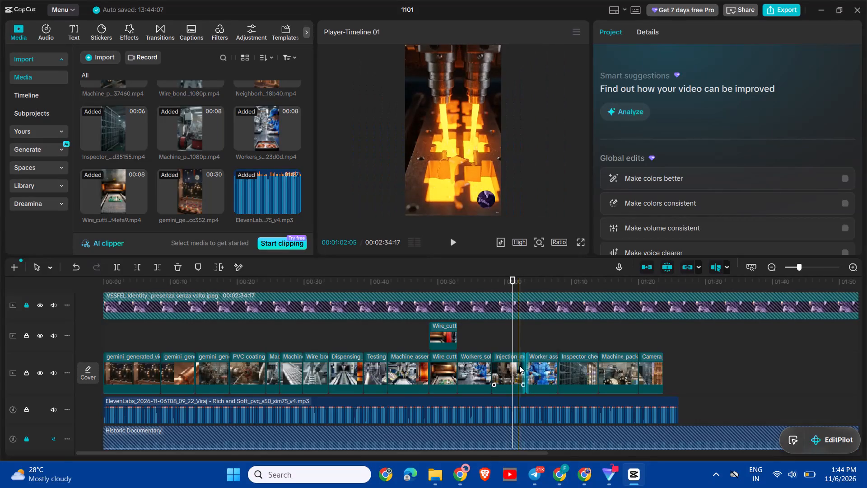
pyautogui.click(519, 366)
pyautogui.moveTo(526, 365); pyautogui.dragTo(512, 366)
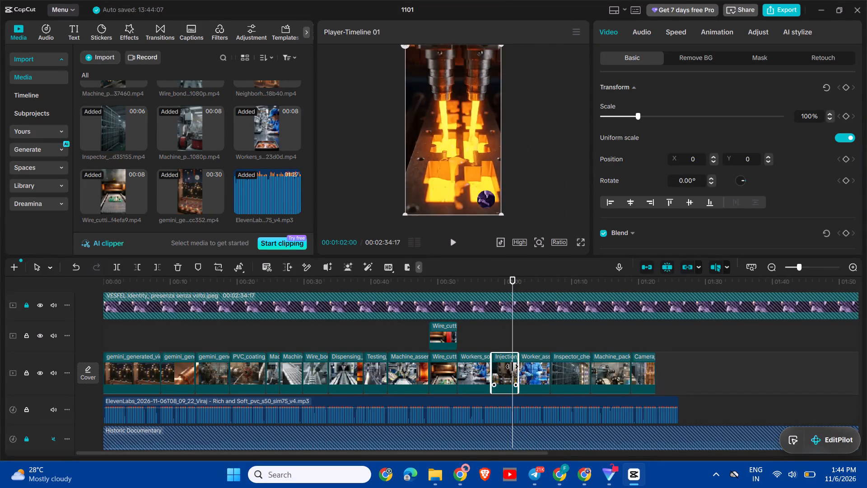
pyautogui.moveTo(512, 366); pyautogui.dragTo(511, 366)
pyautogui.press('space')
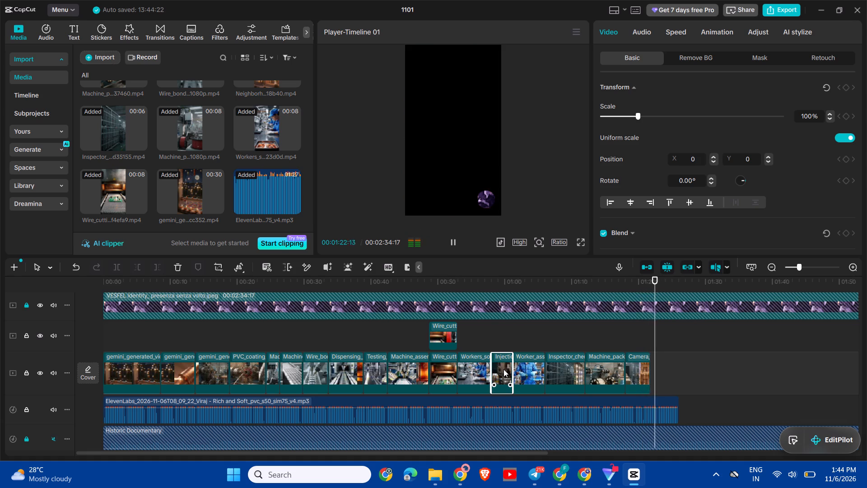
pyautogui.press('space')
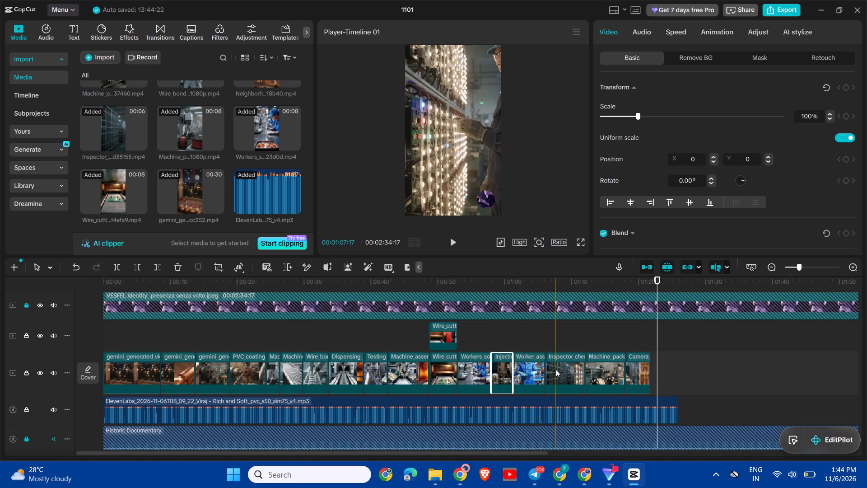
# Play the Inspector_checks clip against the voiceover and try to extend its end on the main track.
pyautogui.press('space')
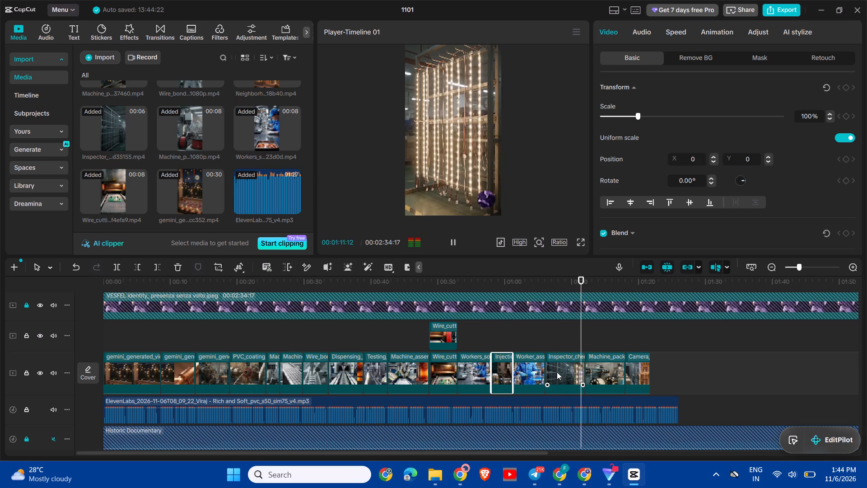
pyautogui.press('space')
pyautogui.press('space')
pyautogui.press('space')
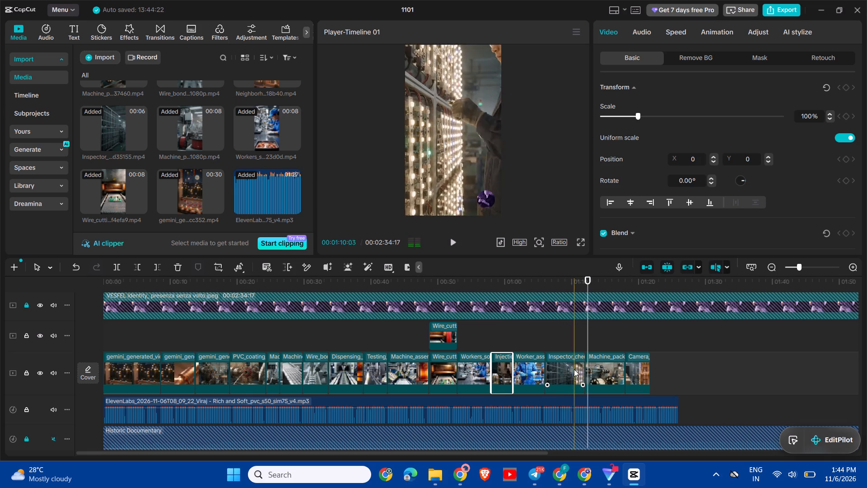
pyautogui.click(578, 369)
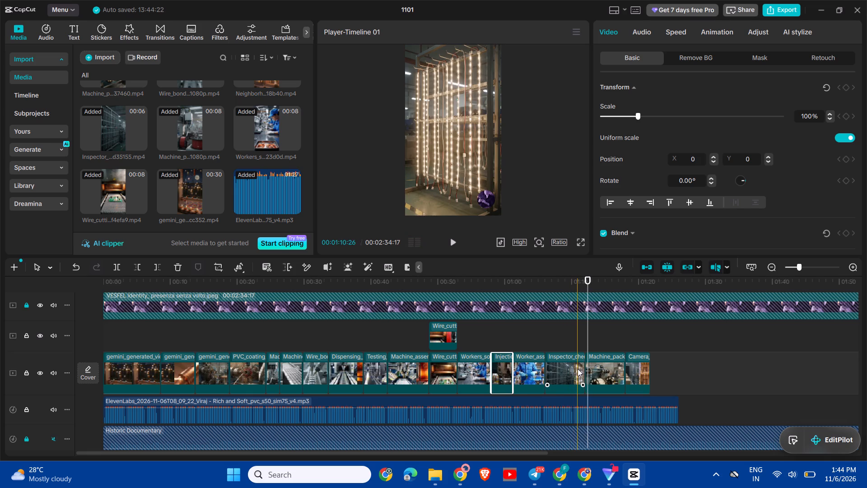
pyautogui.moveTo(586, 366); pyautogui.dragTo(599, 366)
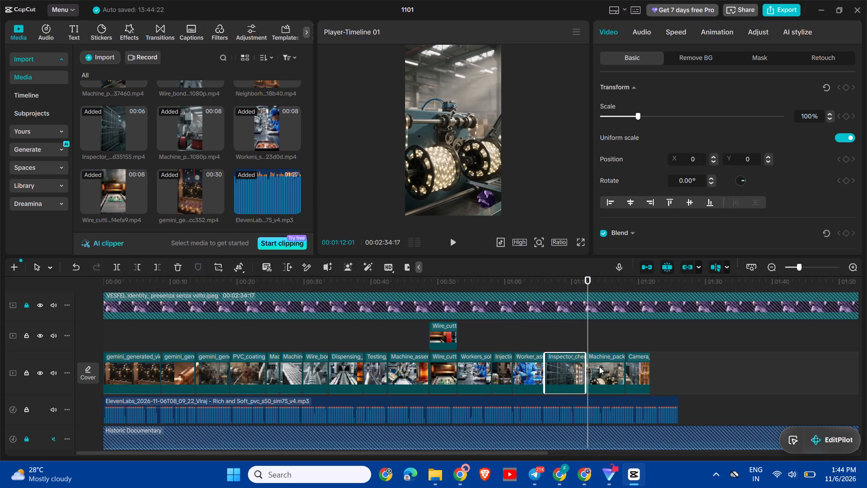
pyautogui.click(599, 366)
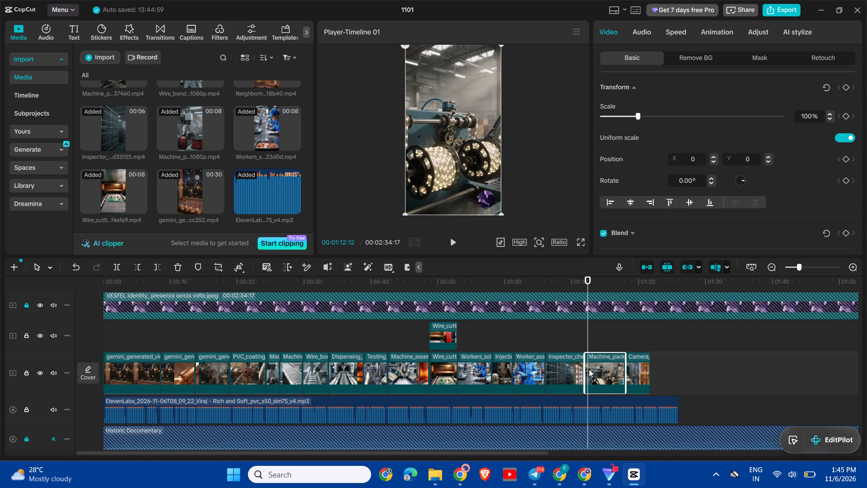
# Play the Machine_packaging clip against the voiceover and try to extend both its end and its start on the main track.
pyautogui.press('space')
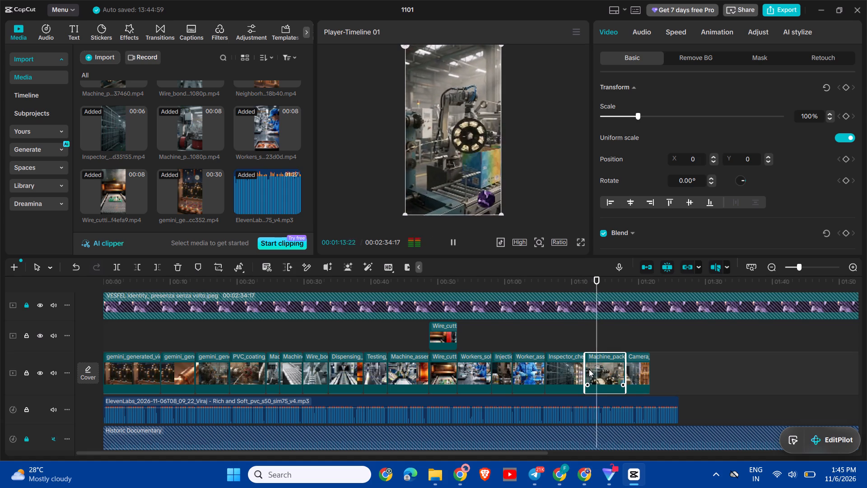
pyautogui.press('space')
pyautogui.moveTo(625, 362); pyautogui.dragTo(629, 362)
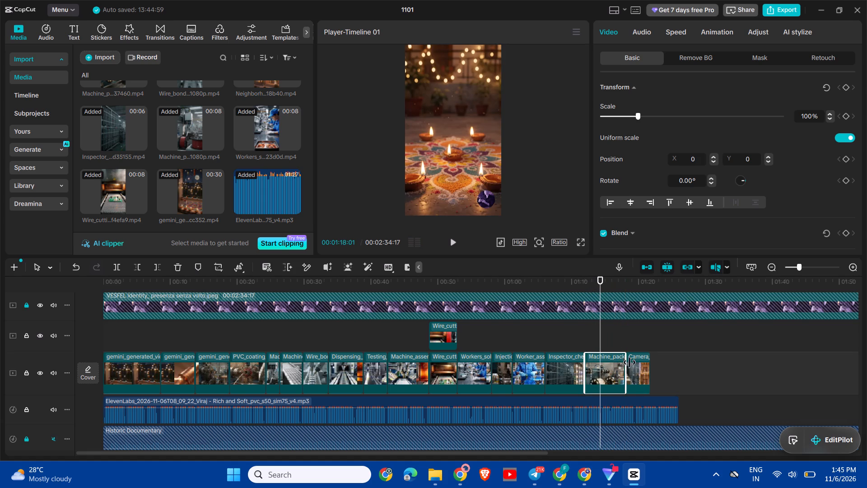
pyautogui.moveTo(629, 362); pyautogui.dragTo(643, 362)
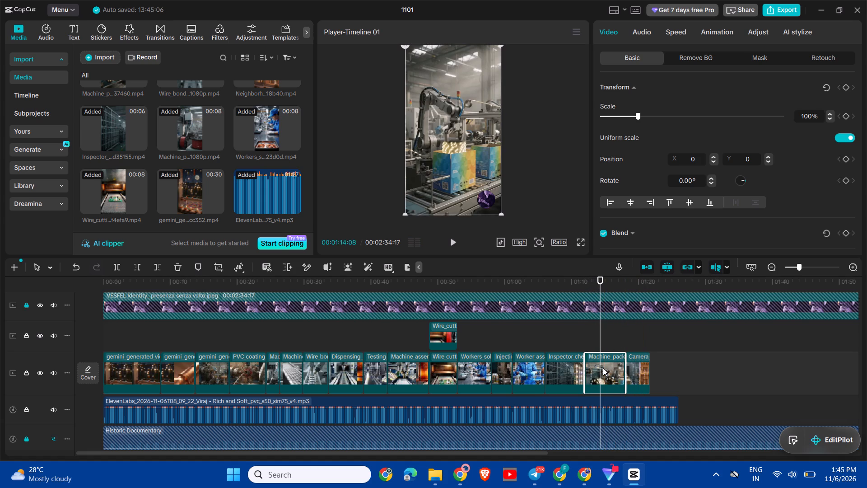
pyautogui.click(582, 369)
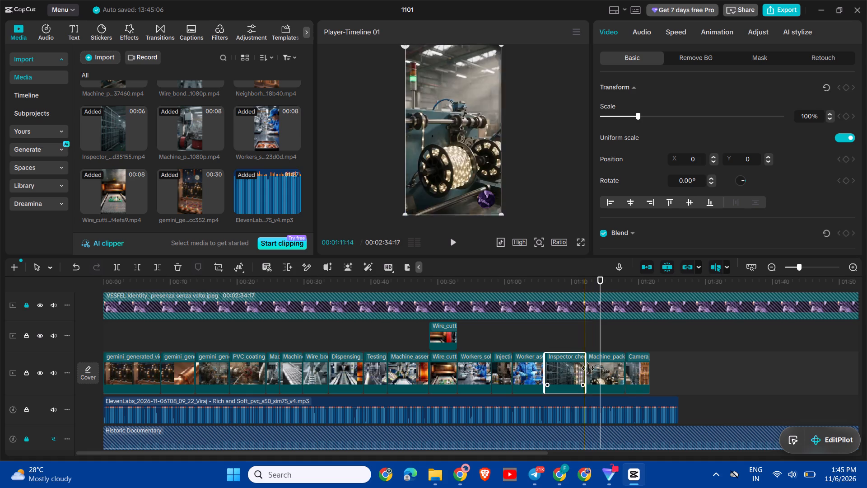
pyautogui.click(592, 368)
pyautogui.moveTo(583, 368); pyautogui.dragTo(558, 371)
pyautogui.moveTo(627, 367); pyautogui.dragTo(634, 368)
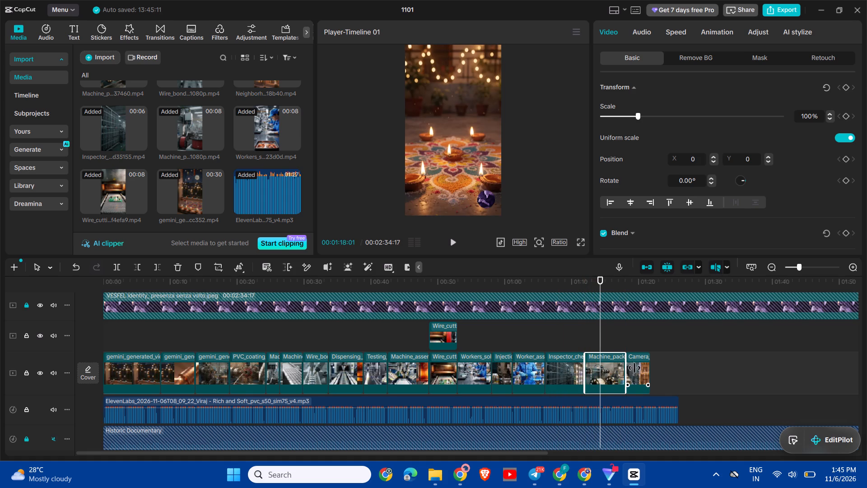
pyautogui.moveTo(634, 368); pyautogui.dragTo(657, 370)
# Play the rest of the Machine_packaging clip and into the Camera_cranes_up clip against the voiceover.
pyautogui.press('space')
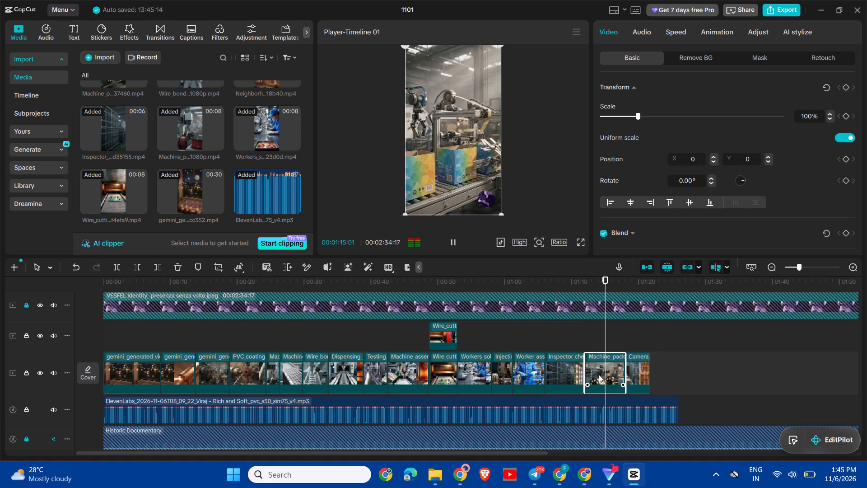
pyautogui.keyDown('ctrl'); pyautogui.scroll(5, 599, 375); pyautogui.keyUp('ctrl')
pyautogui.hscroll(-1, 599, 375)
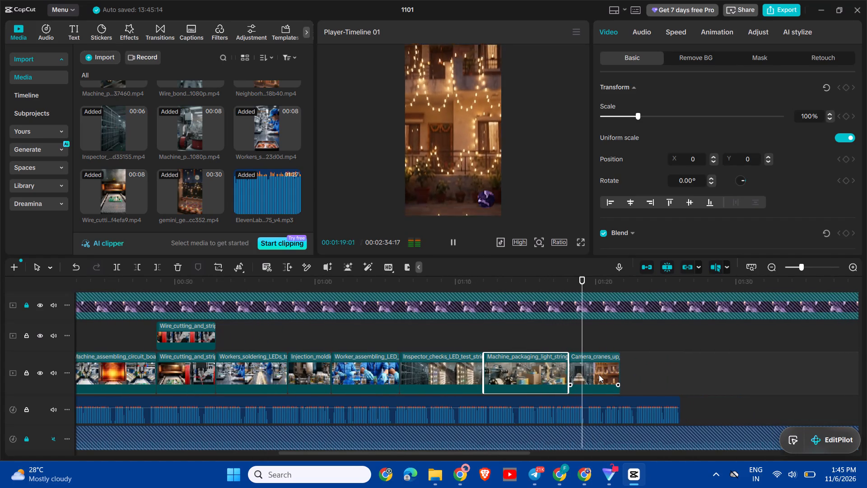
pyautogui.press('space')
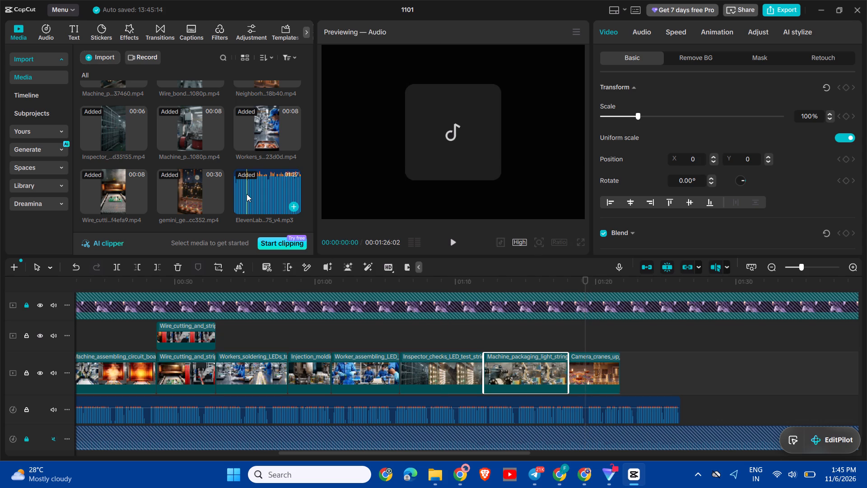
# Browse the imported media, previewing the neighbourhood and gemini_generated videos as candidate footage for the ending.
pyautogui.scroll(1, 247, 194)
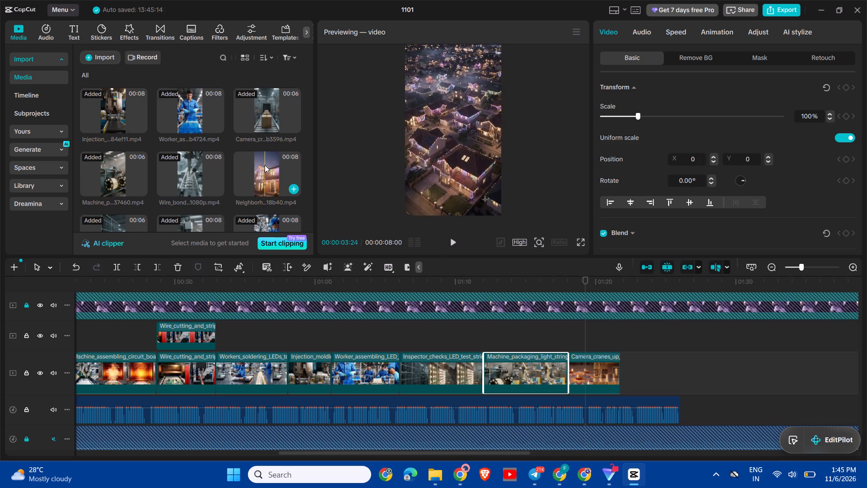
pyautogui.scroll(1, 265, 165)
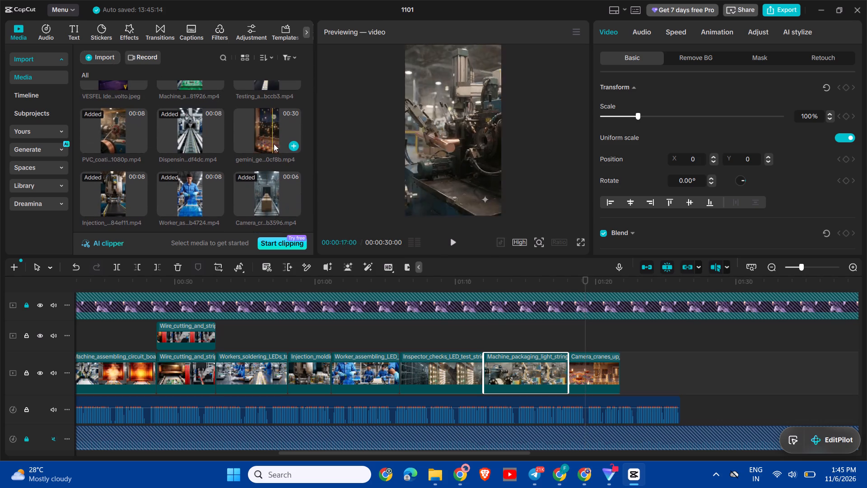
pyautogui.scroll(1, 216, 138)
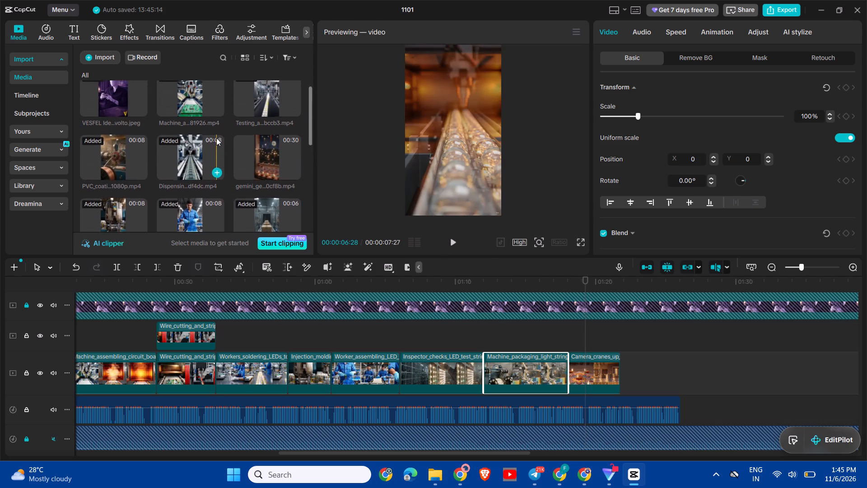
pyautogui.scroll(1, 216, 138)
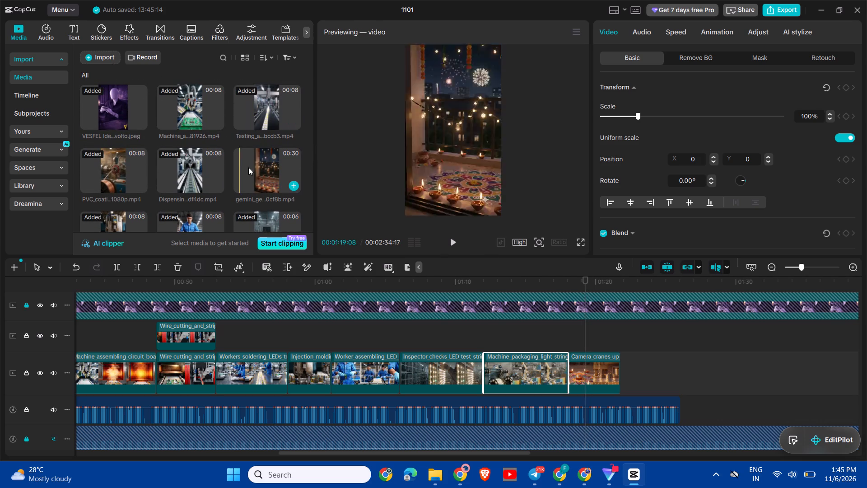
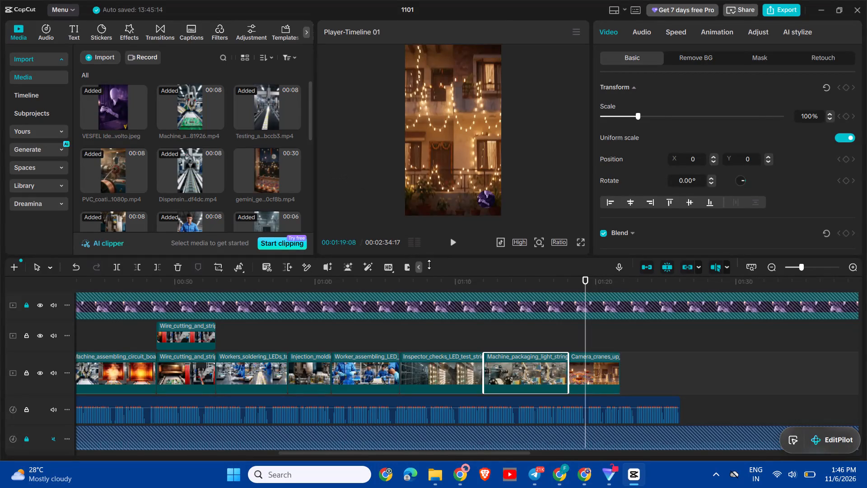
# Play the end of the voiceover and replay the Machine_packaging and Camera_cranes_up clips to check how the scenes match the narration.
pyautogui.press('space')
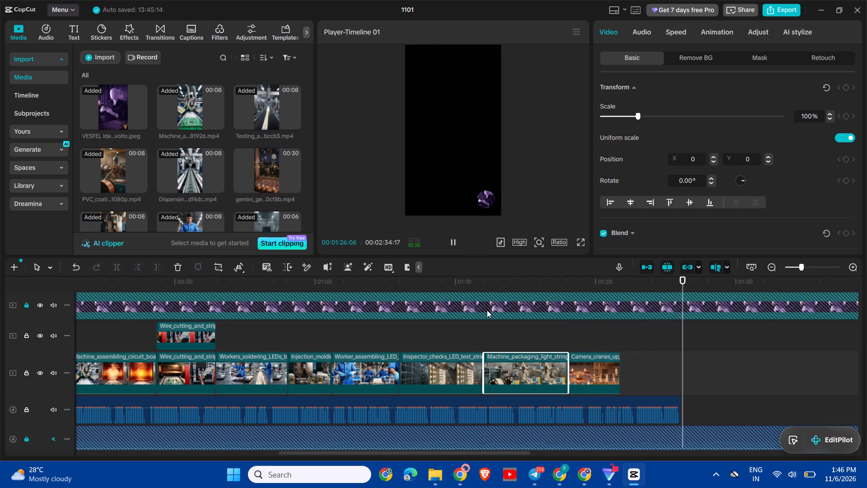
pyautogui.press('space')
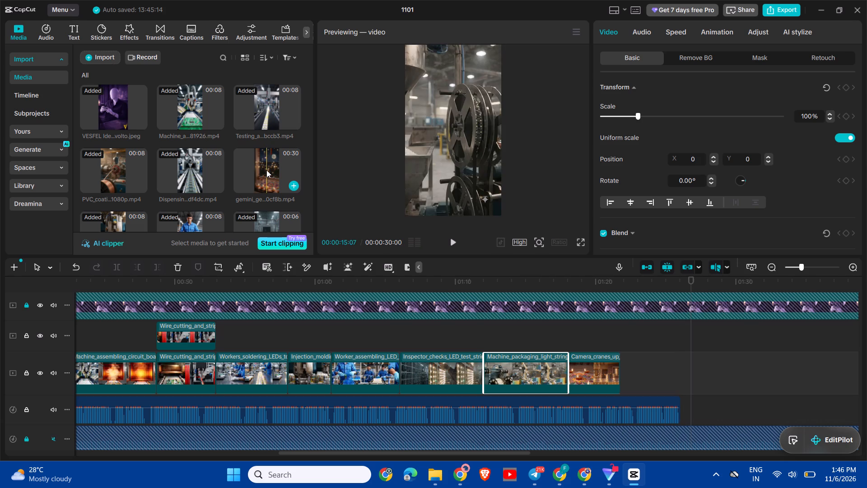
pyautogui.scroll(1, 266, 170)
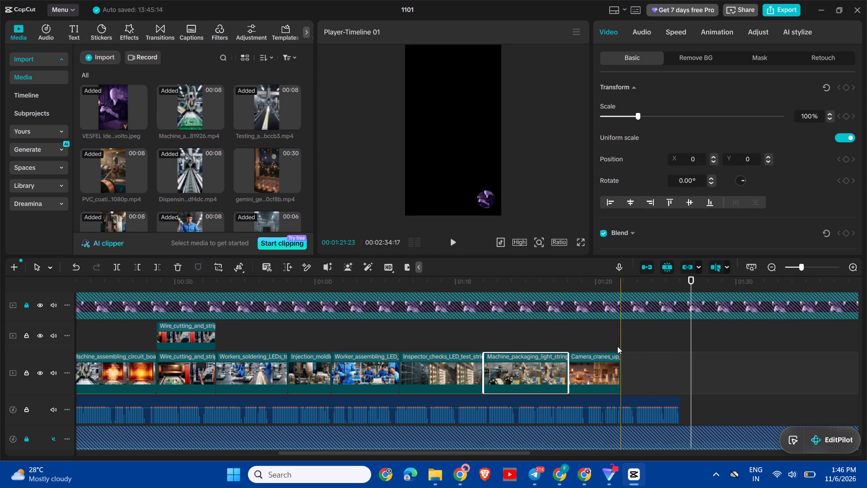
pyautogui.press('space')
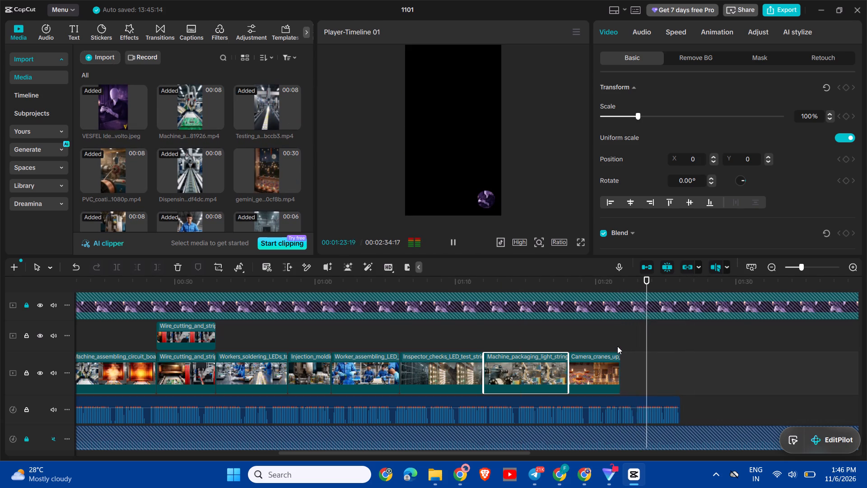
pyautogui.press('space')
pyautogui.press('space')
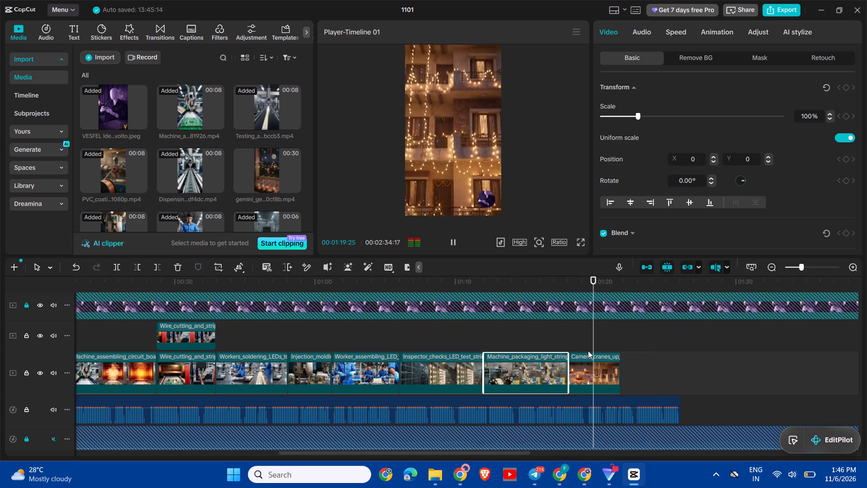
pyautogui.press('space')
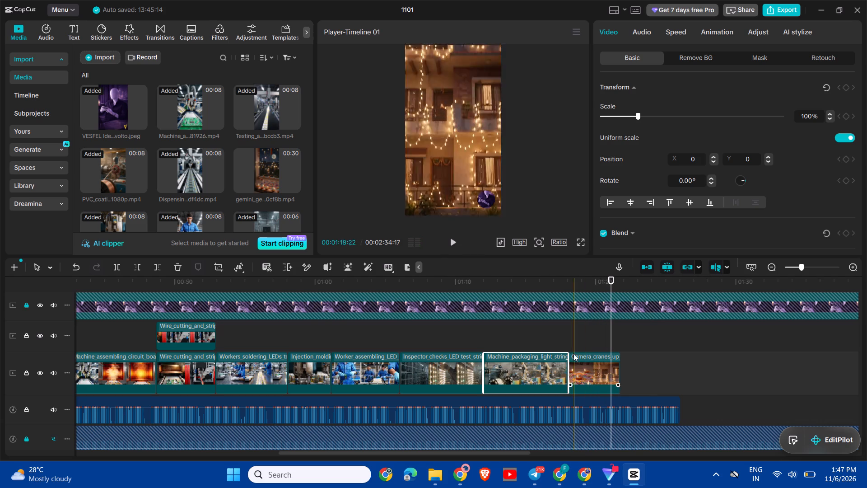
pyautogui.press('space')
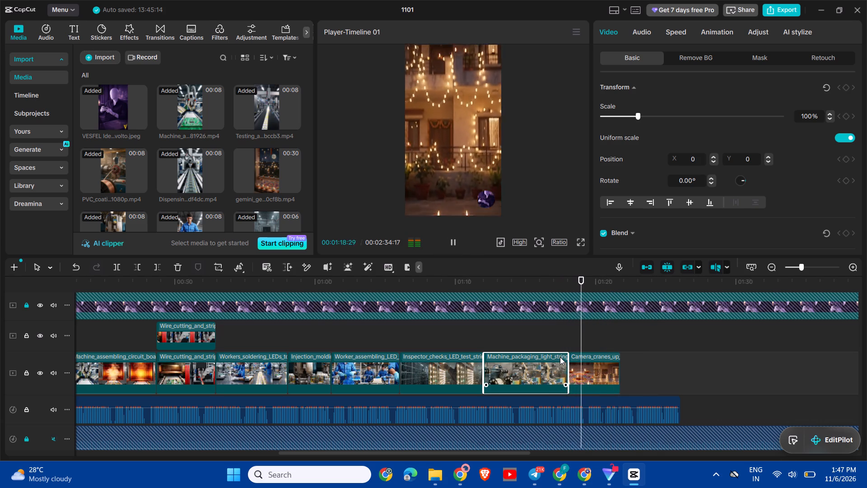
pyautogui.press('space')
pyautogui.press('space')
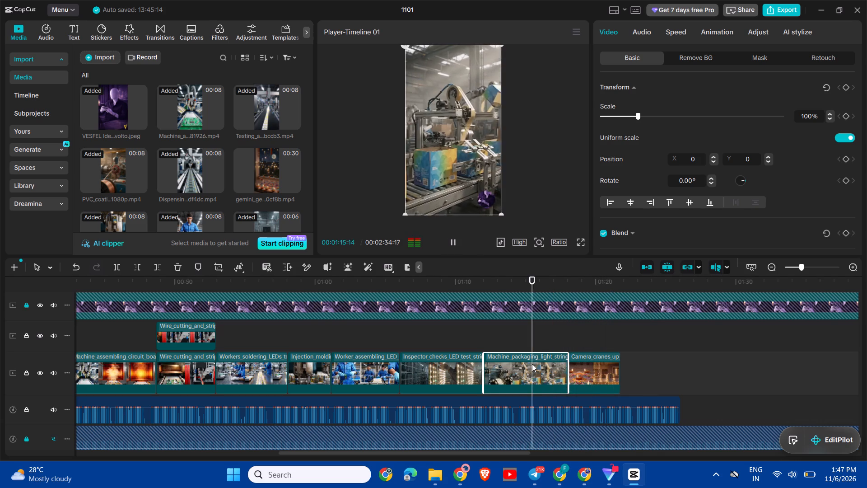
pyautogui.press('space')
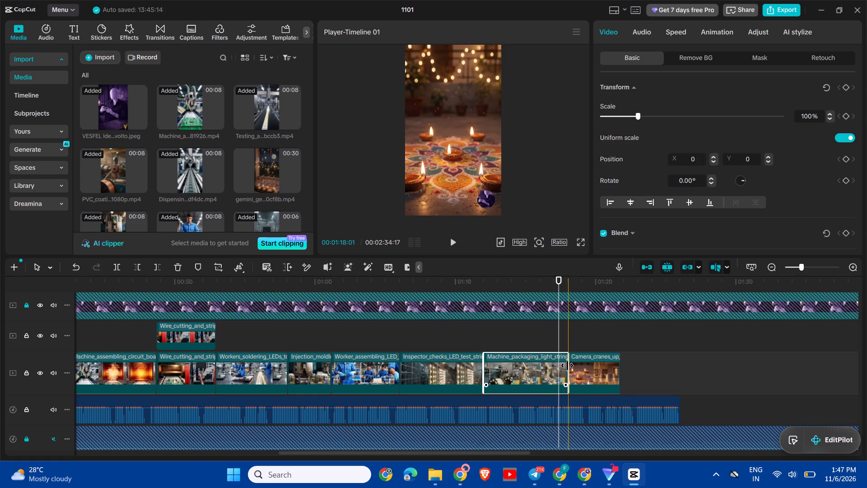
# Trim the end of the Machine_packaging clip back to about 01:17 on the main track.
pyautogui.moveTo(567, 366); pyautogui.dragTo(555, 366)
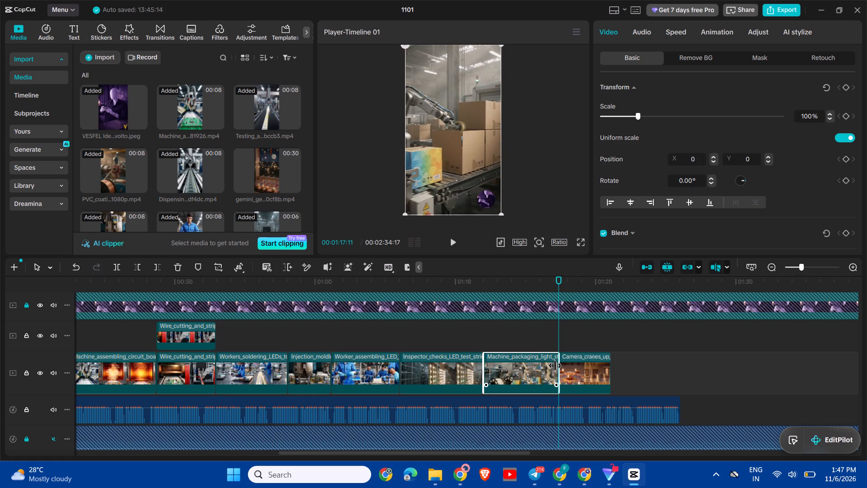
pyautogui.moveTo(555, 366); pyautogui.dragTo(554, 366)
# Play into the Camera_cranes_up clip against the voiceover and trim its end back to about 01:19:11.
pyautogui.press('space')
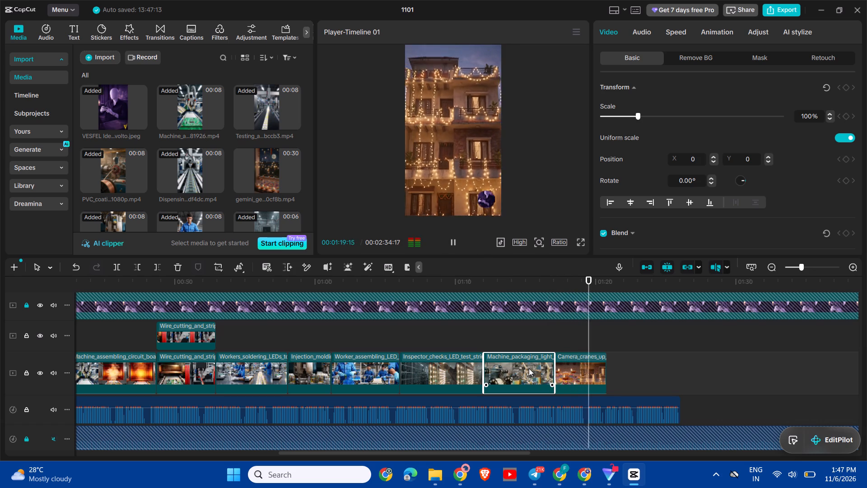
pyautogui.press('space')
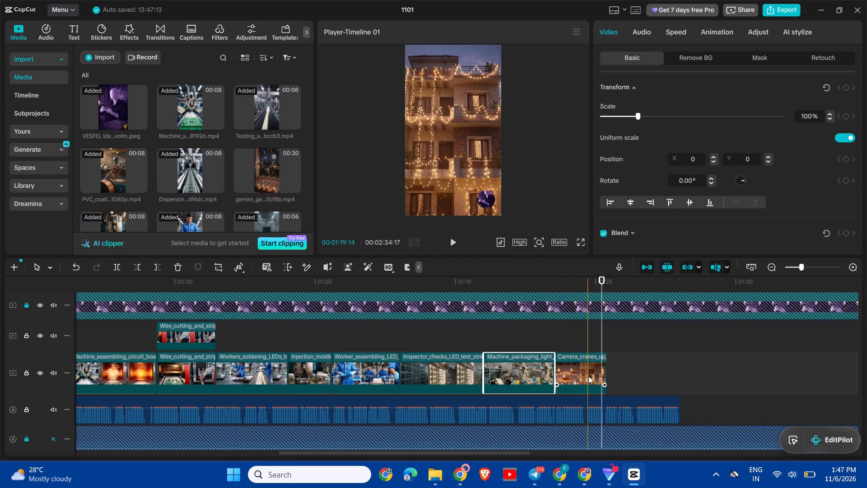
pyautogui.click(588, 376)
pyautogui.moveTo(609, 370); pyautogui.dragTo(589, 373)
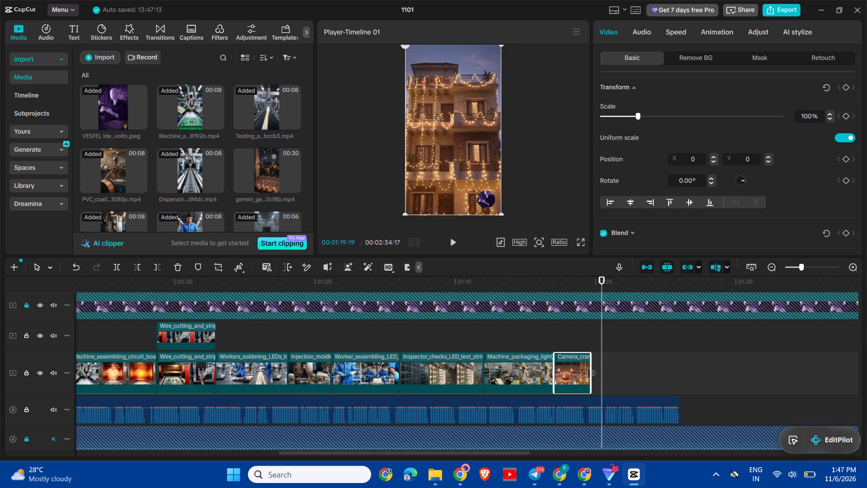
pyautogui.moveTo(589, 373); pyautogui.dragTo(586, 373)
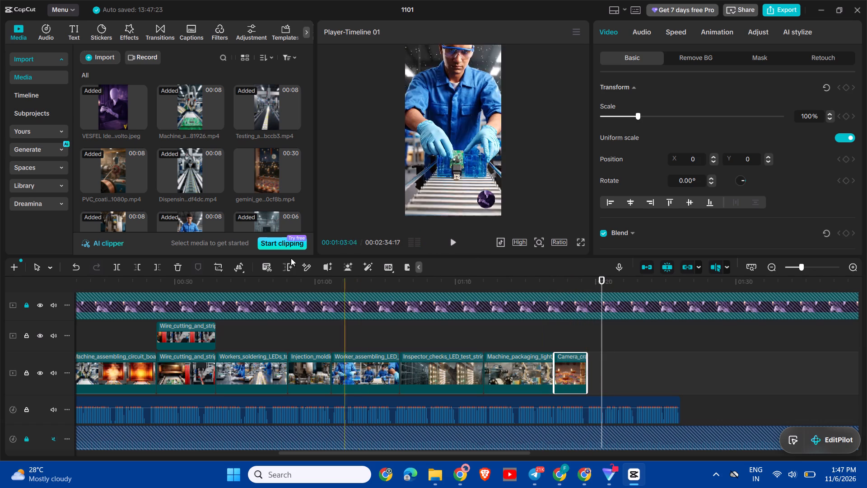
# Add gemini_generated_video_d61cc352.mp4 from the imported media to the main track directly after the Camera_cranes_up clip.
pyautogui.scroll(-1, 172, 197)
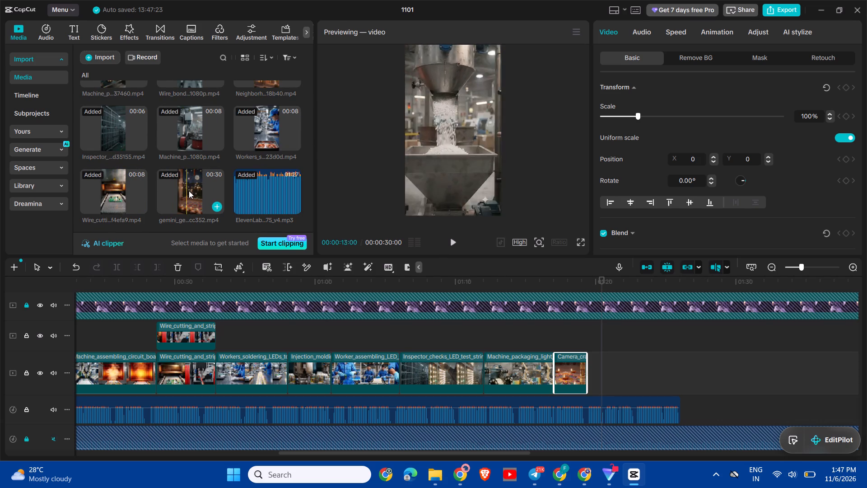
pyautogui.moveTo(190, 191); pyautogui.dragTo(595, 364)
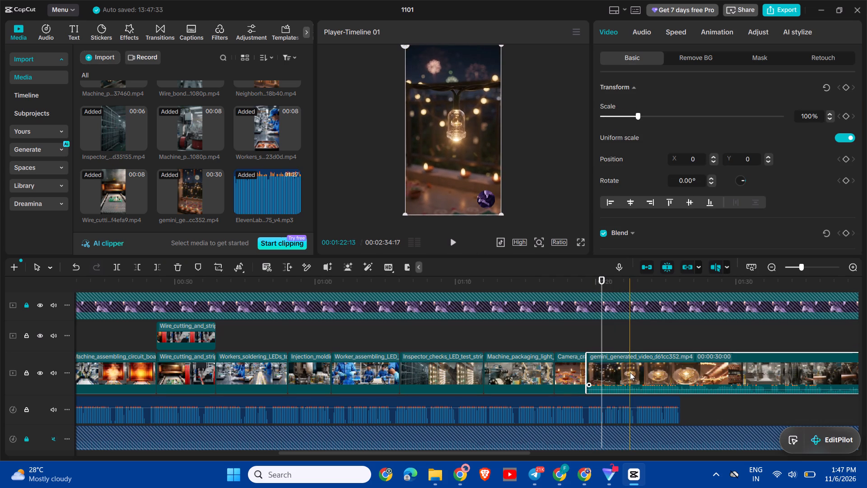
# Split the new gemini_generated clip at 01:22:13 and delete its opening part of about 3 seconds.
pyautogui.hotkey('ctrl', 'b')
pyautogui.click(625, 373)
pyautogui.press('Delete')
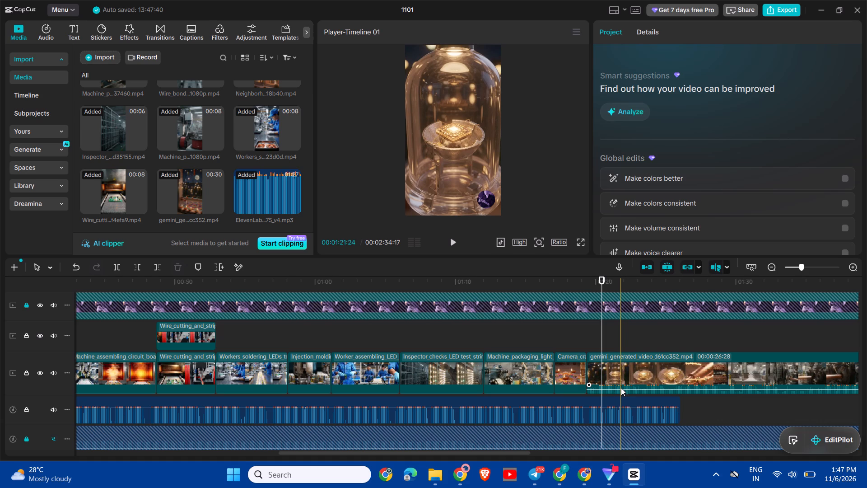
# Lower the gemini_generated clip's own audio volume all the way to silence.
pyautogui.moveTo(621, 390); pyautogui.dragTo(620, 399)
# Play the opening of the gemini_generated clip and trim its start so the clip lasts 00:00:25:19.
pyautogui.press('space')
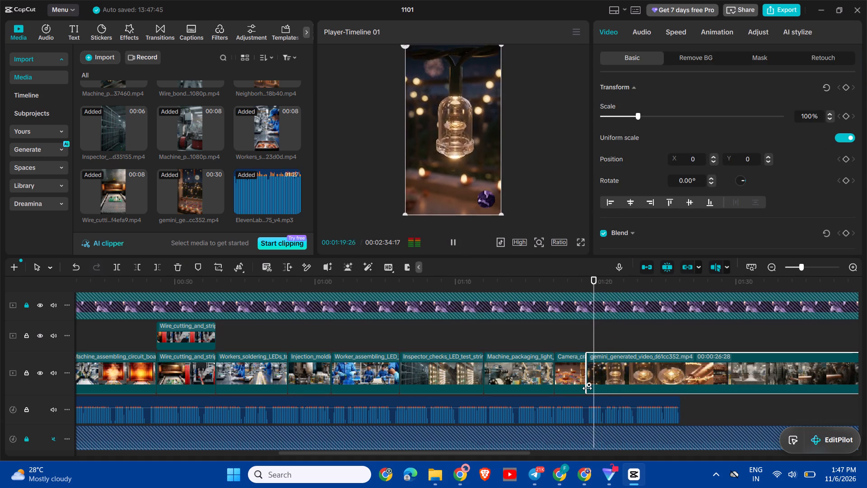
pyautogui.press('space')
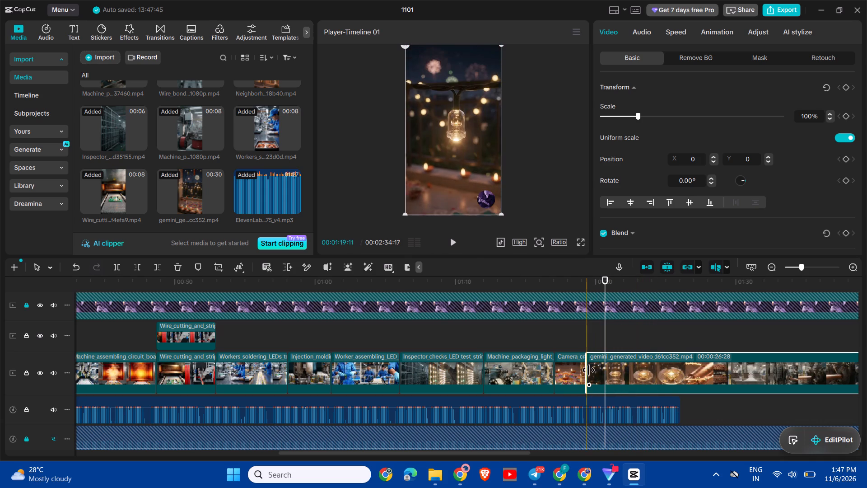
pyautogui.moveTo(588, 370); pyautogui.dragTo(605, 371)
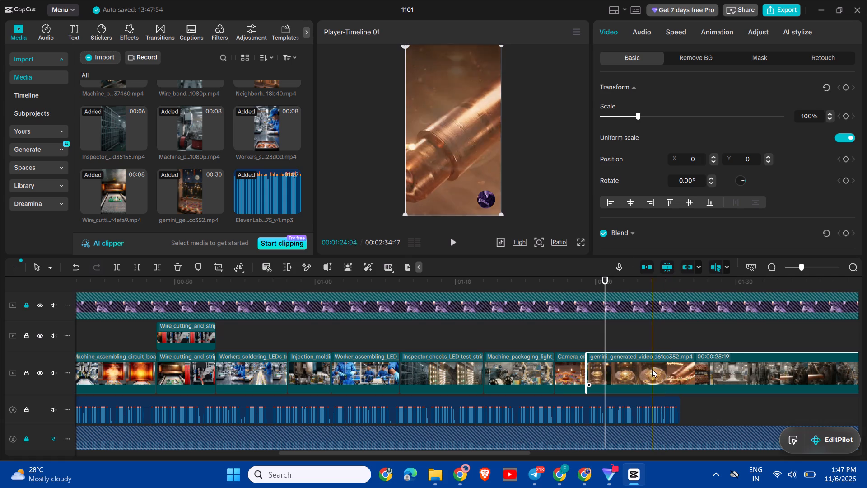
# Play the trimmed gemini_generated clip against the voiceover and split it at 01:22:16, after the glowing bulb shot.
pyautogui.press('space')
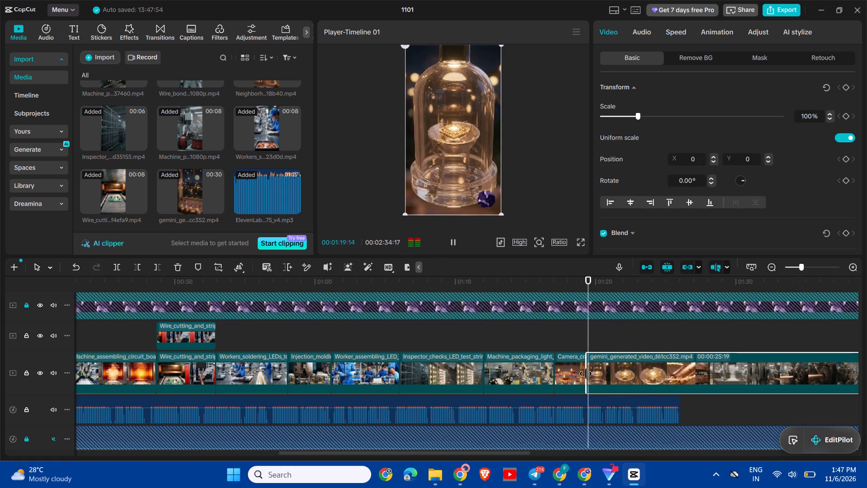
pyautogui.press('space')
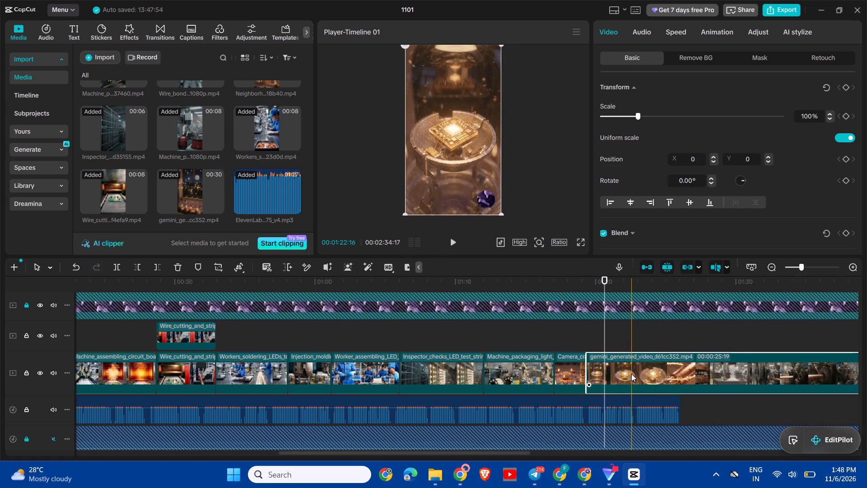
pyautogui.hotkey('ctrl', 'b')
# Speed up the short first gemini_generated segment, raising it in stages to 2.00x.
pyautogui.click(628, 374)
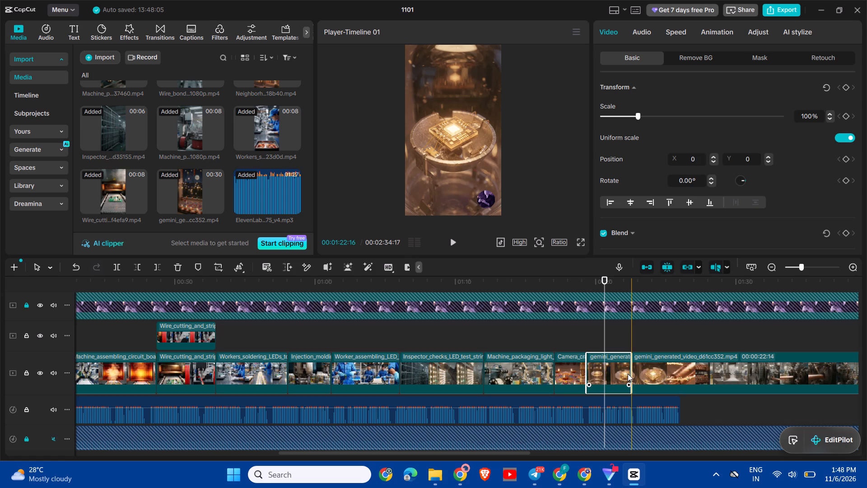
pyautogui.click(681, 36)
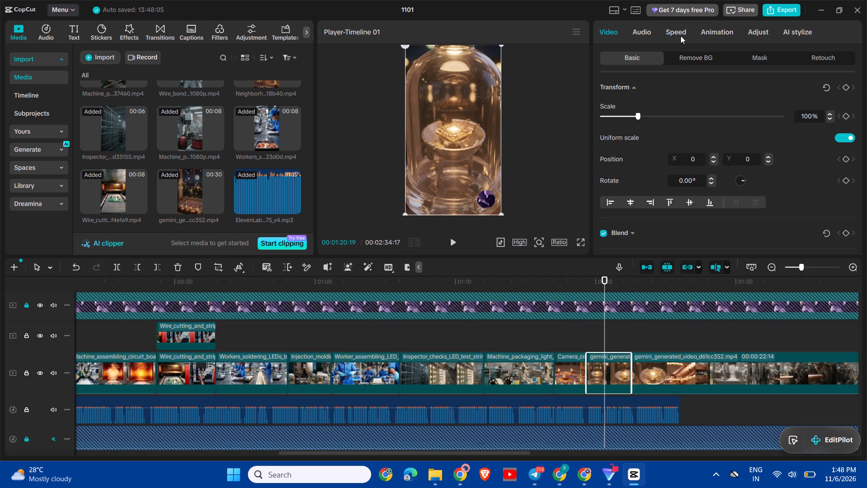
pyautogui.click(658, 102)
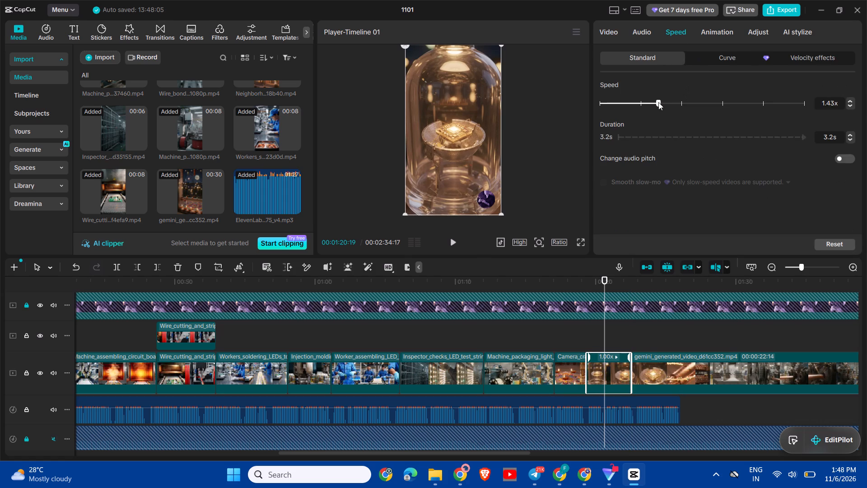
pyautogui.click(662, 102)
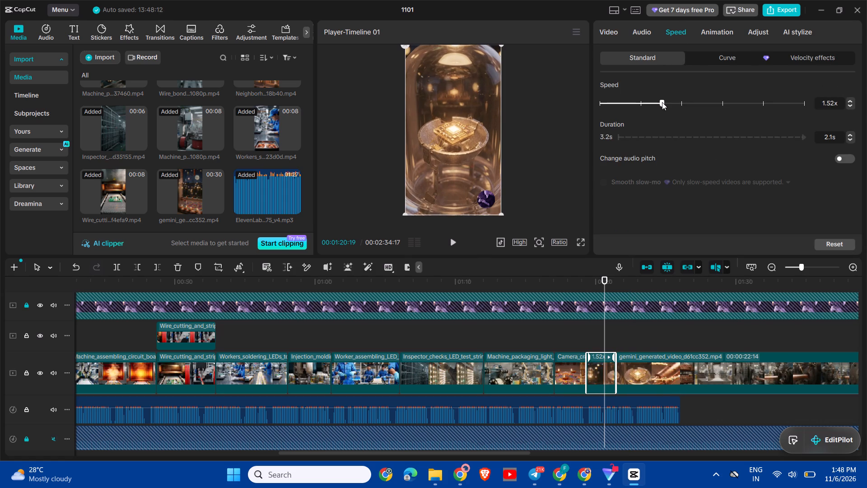
pyautogui.click(669, 103)
pyautogui.click(672, 103)
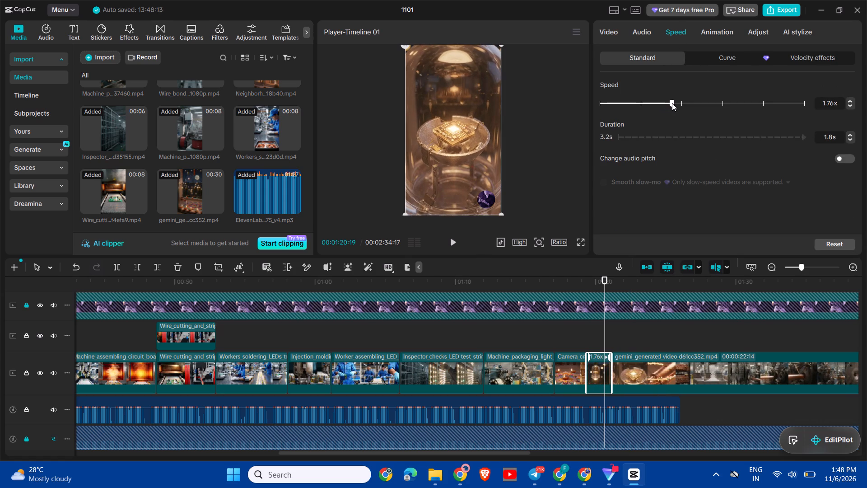
pyautogui.click(678, 103)
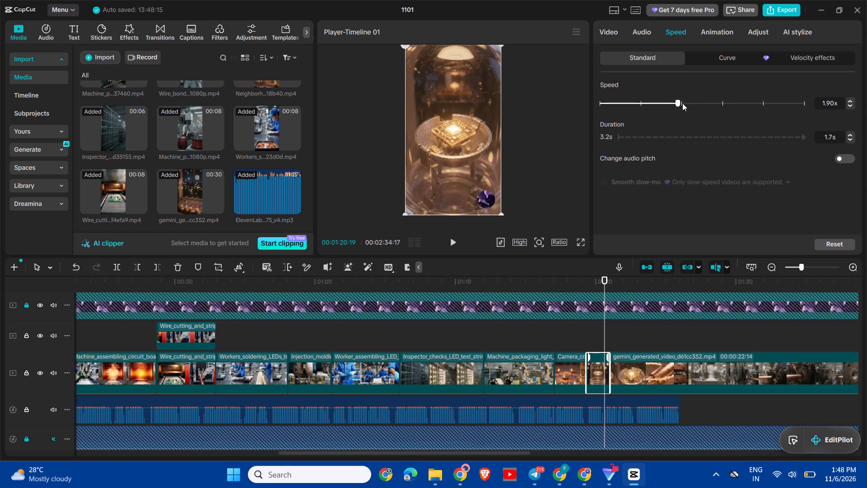
pyautogui.click(681, 103)
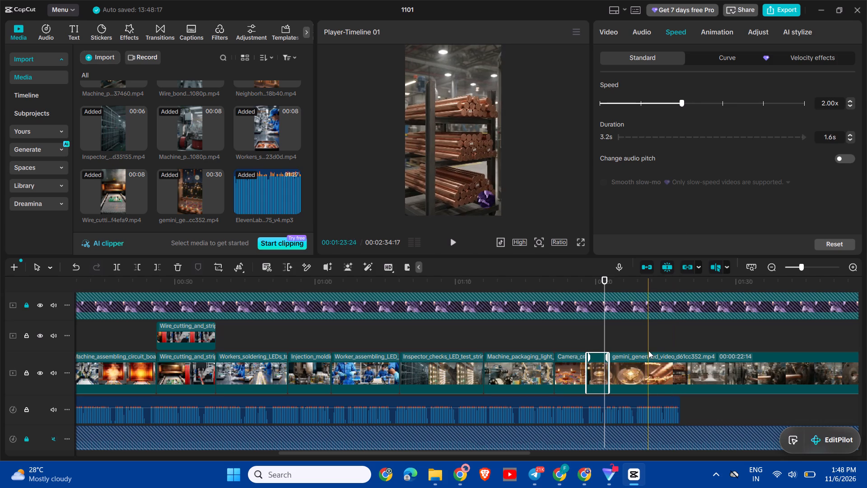
# Trim the start of the remaining gemini_generated segment past the copper rods and hopper shots so it lasts 00:00:16:25.
pyautogui.click(648, 351)
pyautogui.click(651, 361)
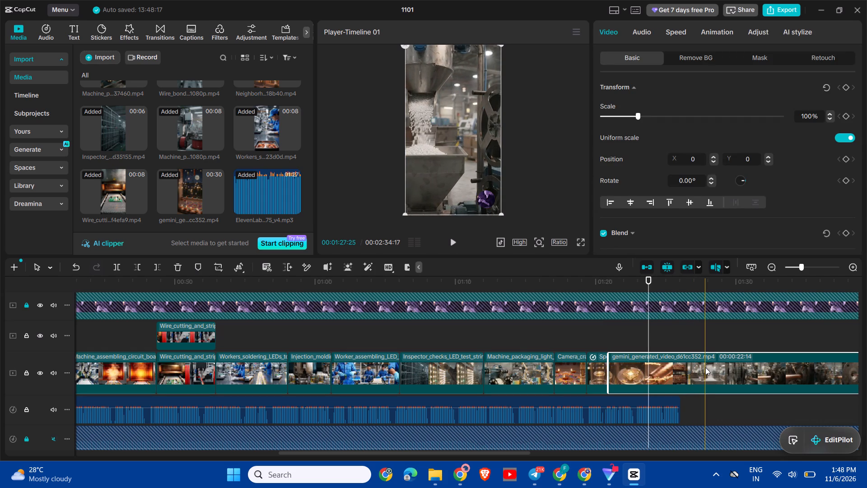
pyautogui.click(667, 373)
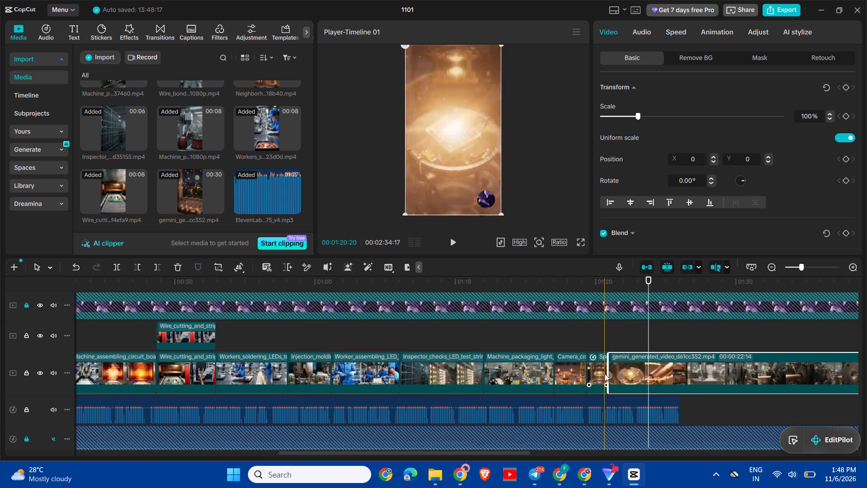
pyautogui.moveTo(609, 372); pyautogui.dragTo(668, 370)
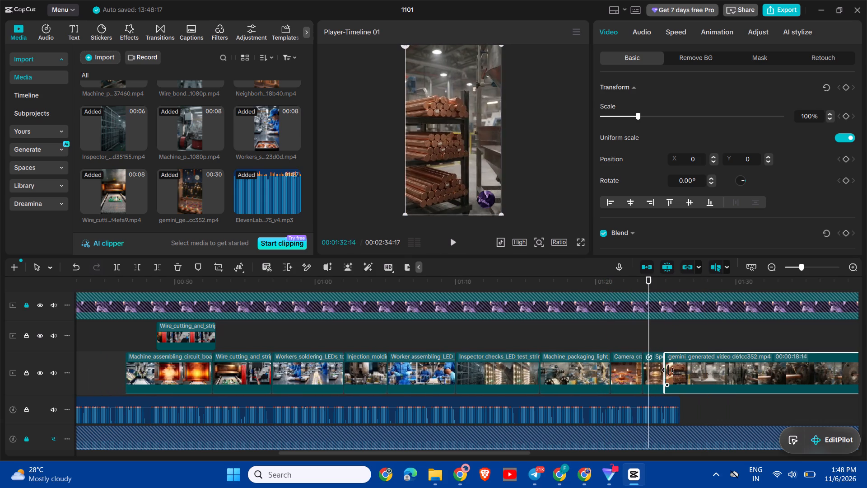
pyautogui.moveTo(668, 370); pyautogui.dragTo(688, 368)
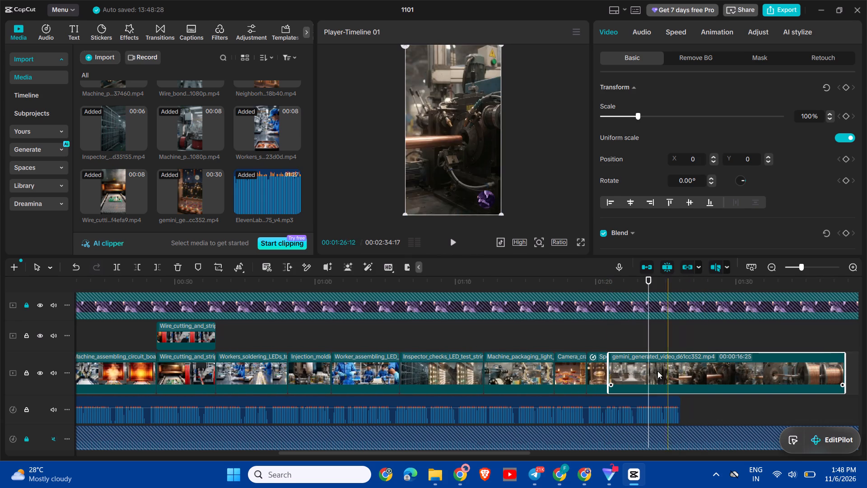
# Play the sped-up bulb segment and the start of the following gemini_generated segment against the voiceover.
pyautogui.press('space')
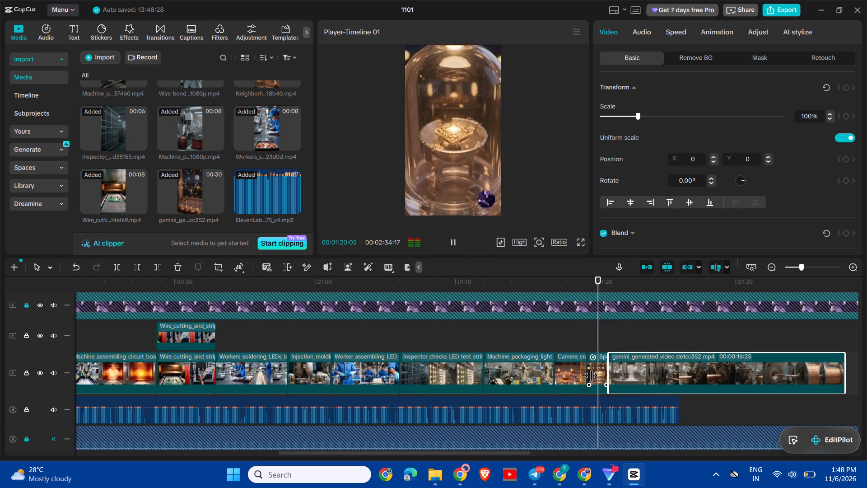
pyautogui.press('space')
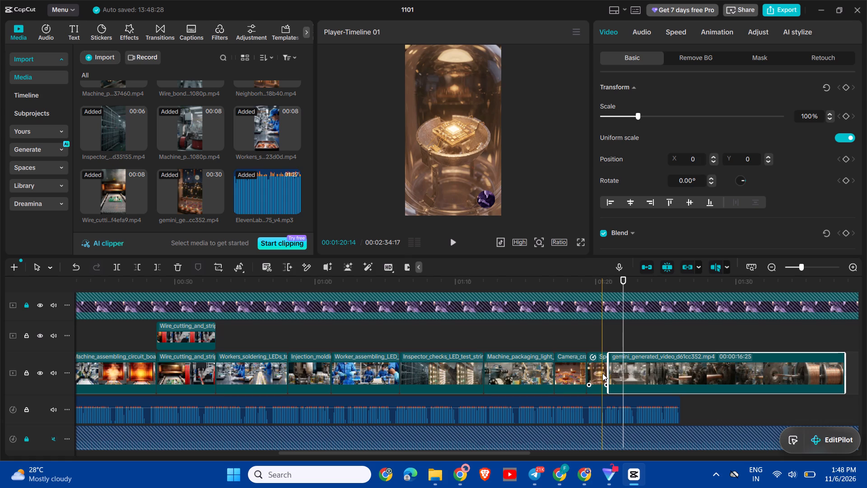
# Tighten the cut between the sped-up bulb segment's end and the next gemini_generated segment's start, leaving the latter 00:00:16:08 long.
pyautogui.moveTo(608, 371); pyautogui.dragTo(617, 369)
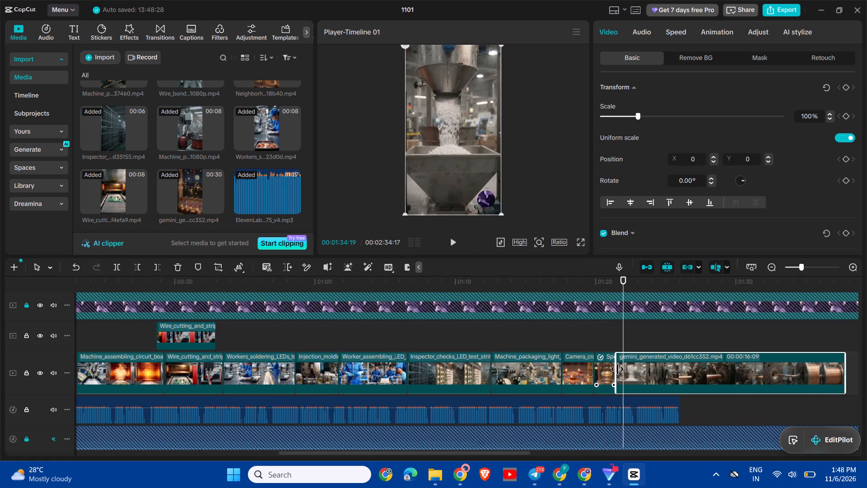
pyautogui.moveTo(617, 369); pyautogui.dragTo(618, 369)
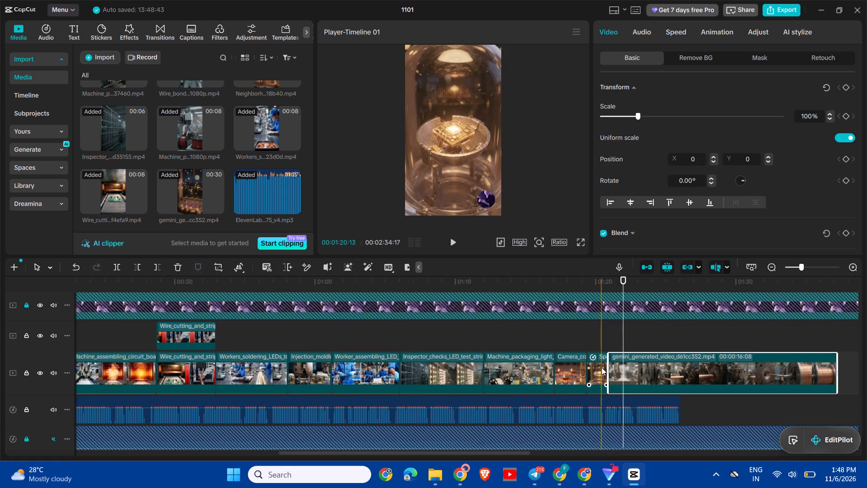
pyautogui.click(602, 366)
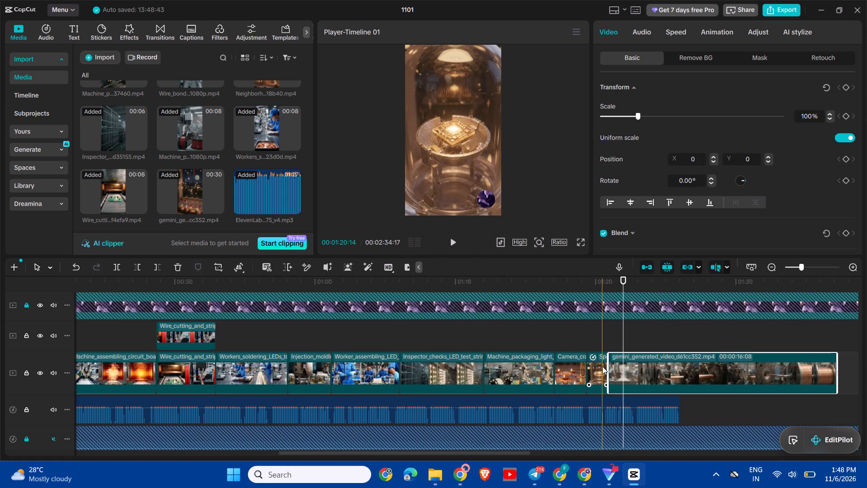
pyautogui.moveTo(607, 366); pyautogui.dragTo(603, 366)
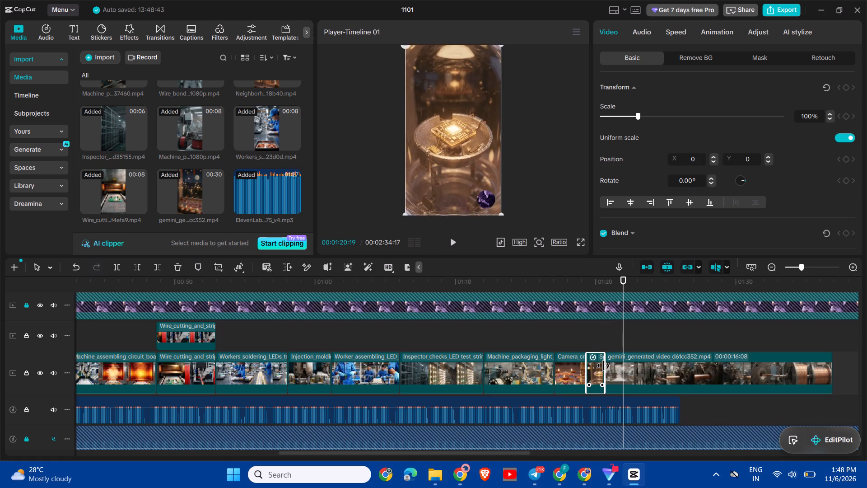
pyautogui.moveTo(603, 366); pyautogui.dragTo(602, 366)
# Play the last gemini_generated segment against the voiceover, split it at 01:22:23 and delete the part after the split.
pyautogui.press('space')
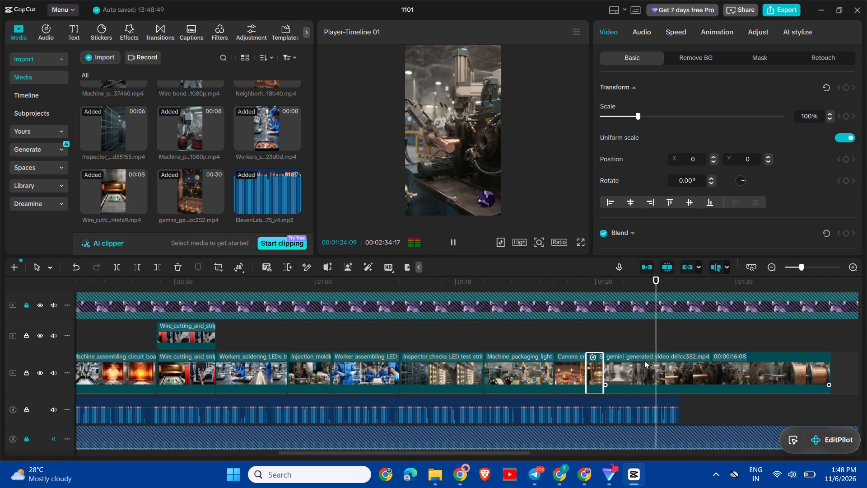
pyautogui.press('space')
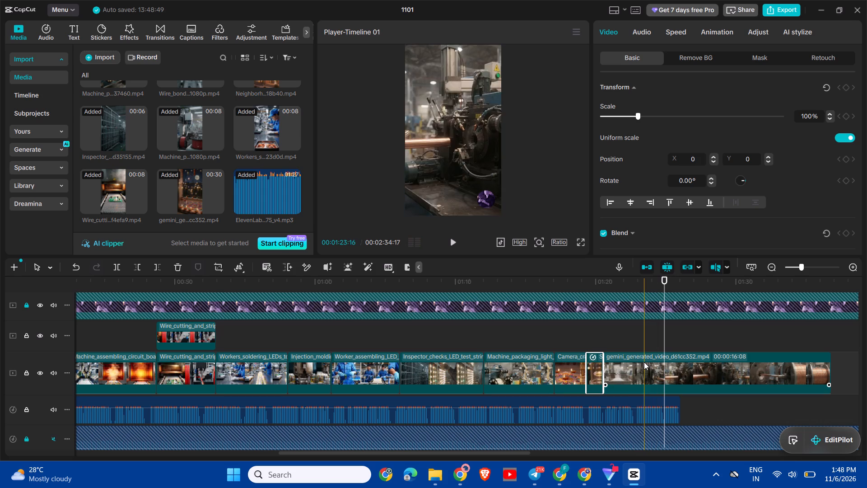
pyautogui.press('space')
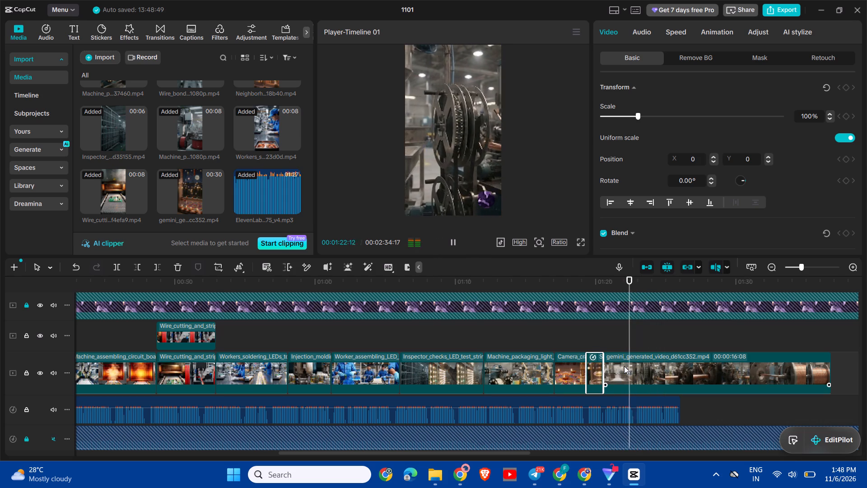
pyautogui.press('space')
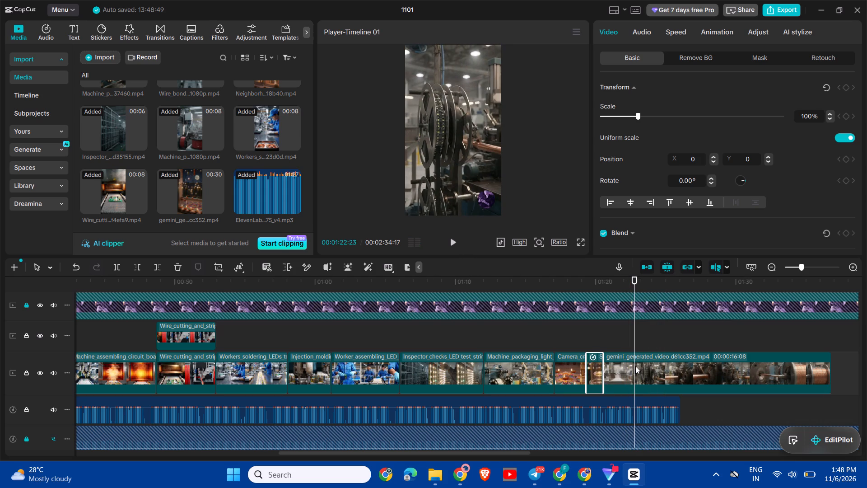
pyautogui.hotkey('ctrl', 'b')
pyautogui.click(660, 366)
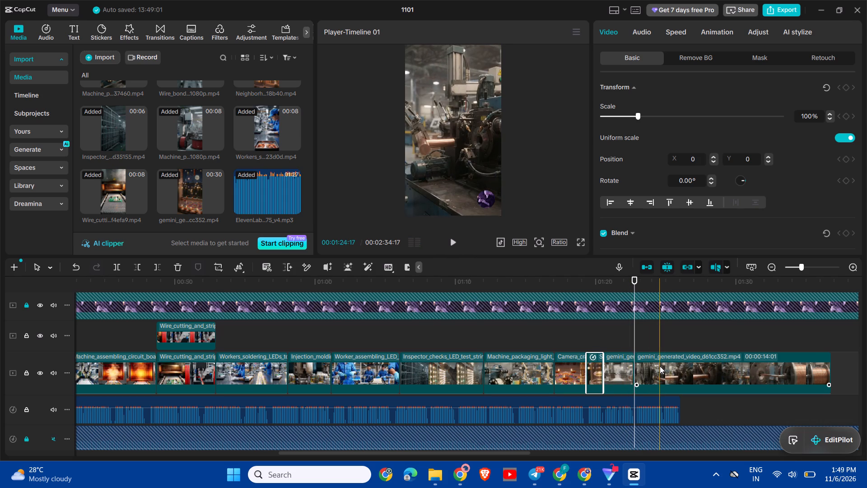
pyautogui.press('Delete')
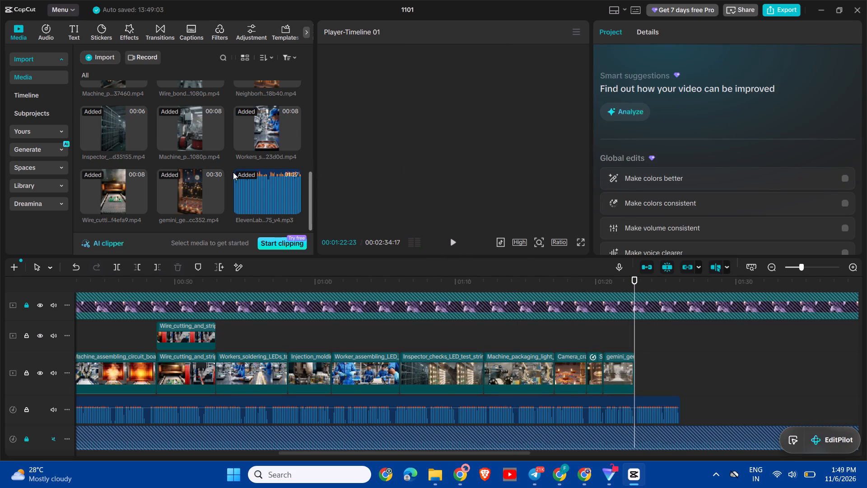
# Append the Neighborhood_glowing_for_Diwali clip after the last gemini_generated segment, preview it and trim its end to the voiceover's end.
pyautogui.scroll(1, 258, 158)
pyautogui.moveTo(262, 145); pyautogui.dragTo(641, 361)
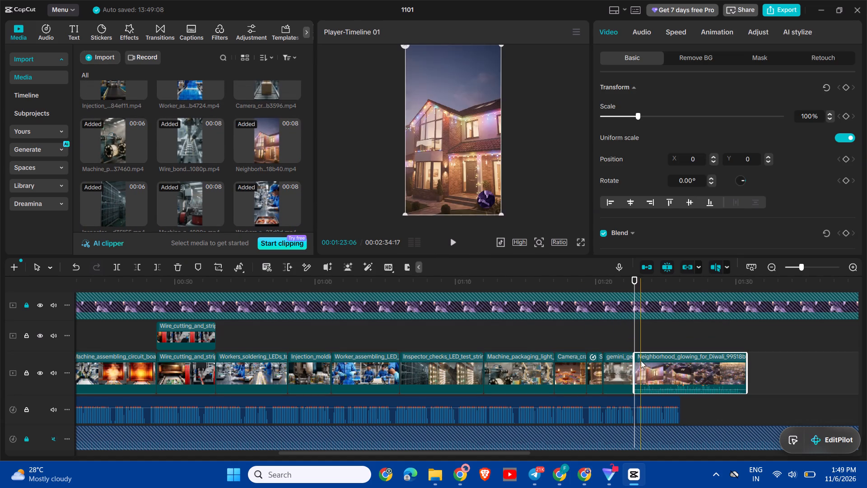
pyautogui.press('space')
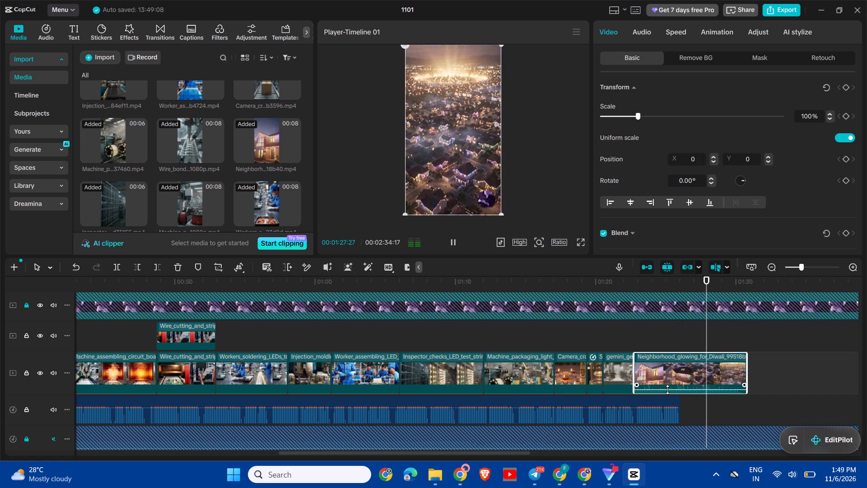
pyautogui.moveTo(749, 369); pyautogui.dragTo(685, 375)
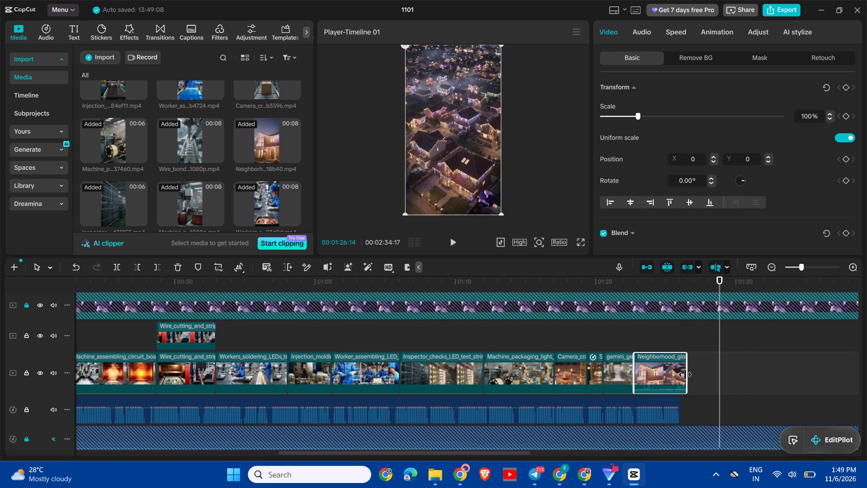
pyautogui.moveTo(685, 375); pyautogui.dragTo(681, 375)
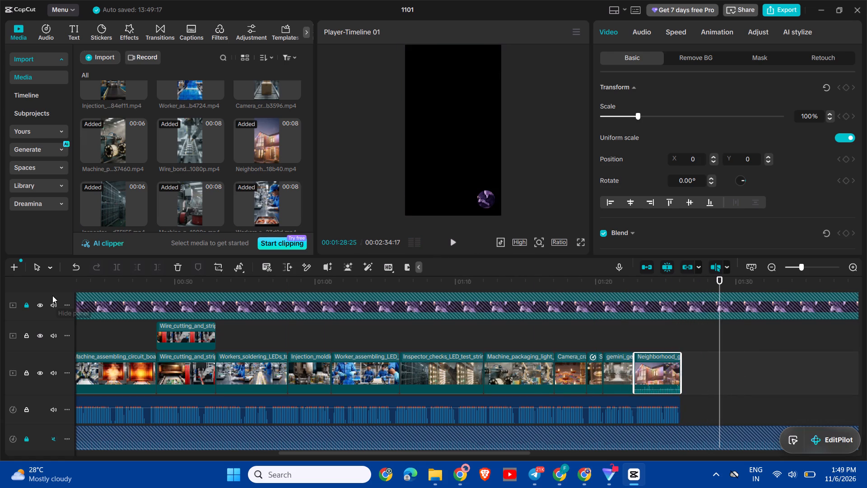
# Unlock the purple logo overlay track, split the overlay at 01:26:02 where the voiceover ends and delete the excess.
pyautogui.click(24, 304)
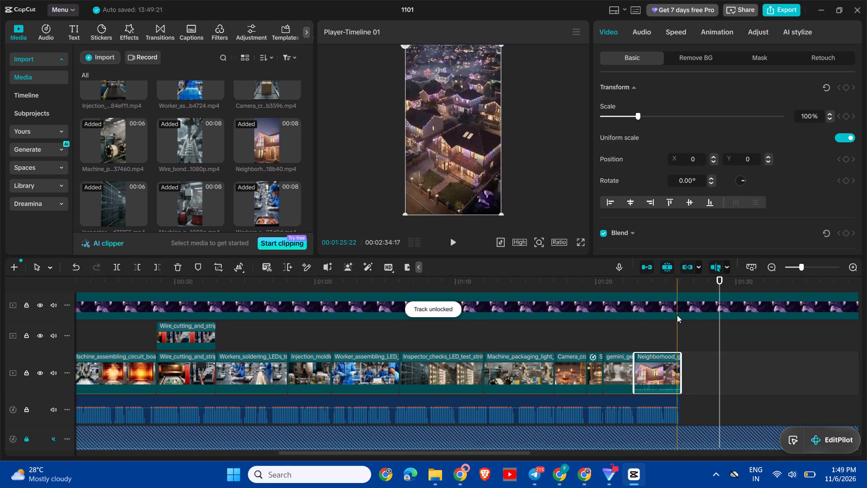
pyautogui.click(682, 311)
pyautogui.hotkey('ctrl', 'b')
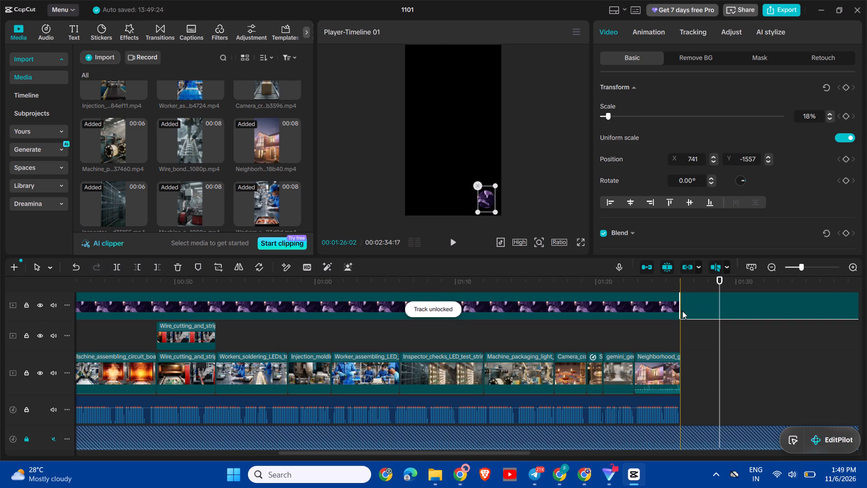
pyautogui.press('Delete')
# Unlock both music tracks, split Historic Documentary and Epic Cinematic Journey at 01:26:02 and delete the excess of both.
pyautogui.scroll(-2, 682, 311)
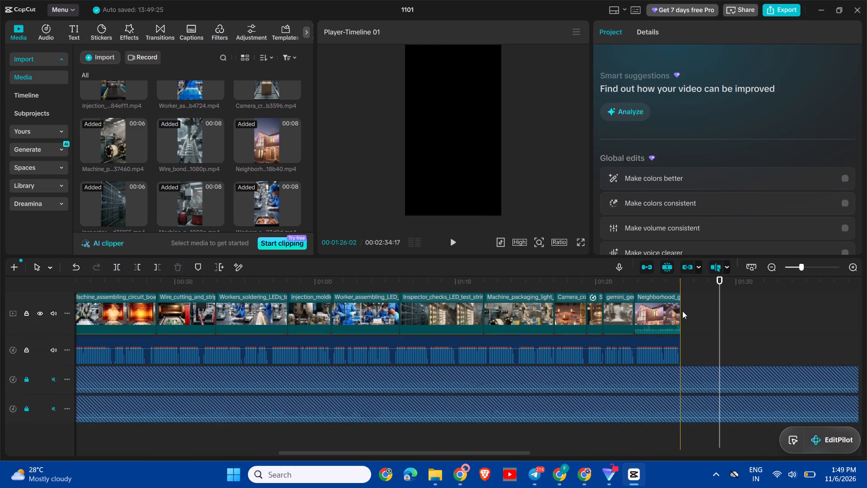
pyautogui.click(28, 380)
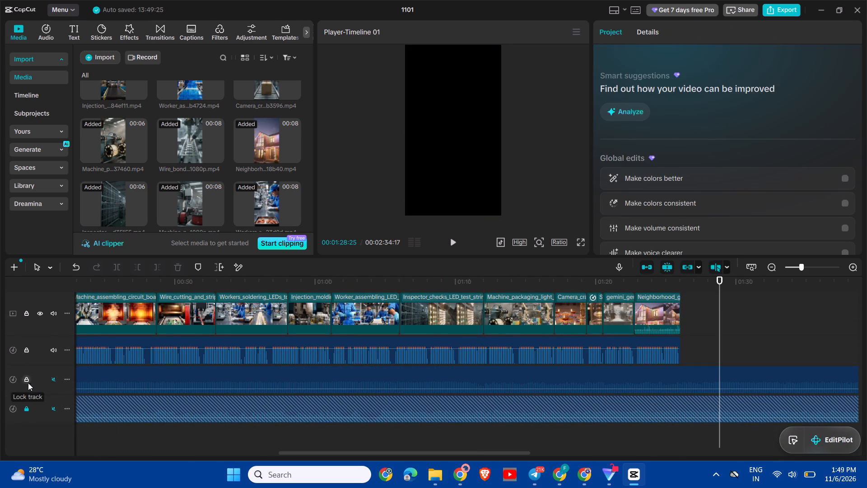
pyautogui.click(26, 408)
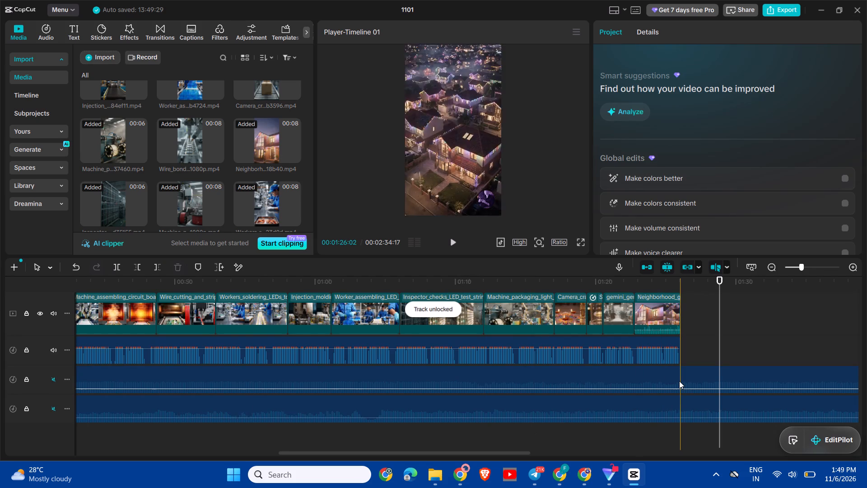
pyautogui.click(679, 381)
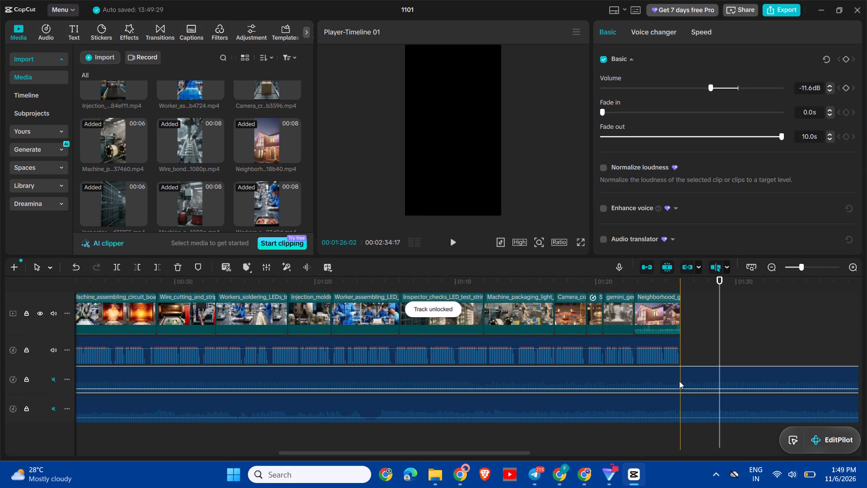
pyautogui.hotkey('ctrl', 'b')
pyautogui.click(681, 408)
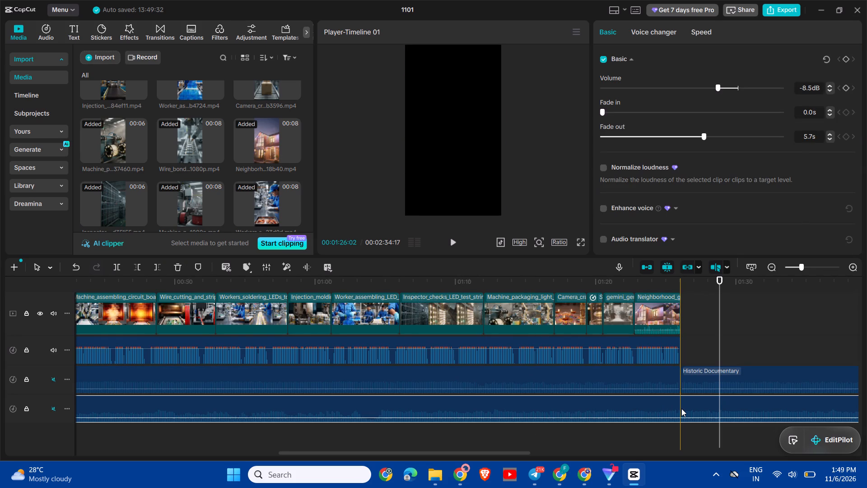
pyautogui.hotkey('ctrl', 'b')
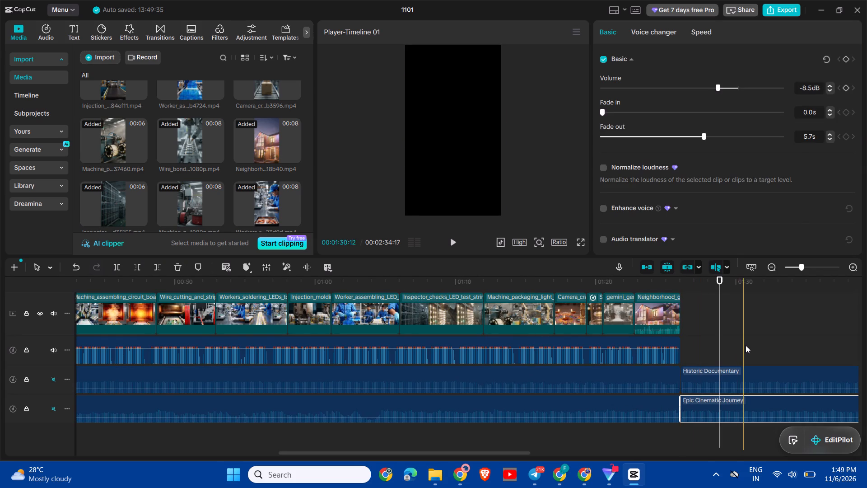
pyautogui.moveTo(746, 347); pyautogui.dragTo(743, 412)
pyautogui.press('Delete')
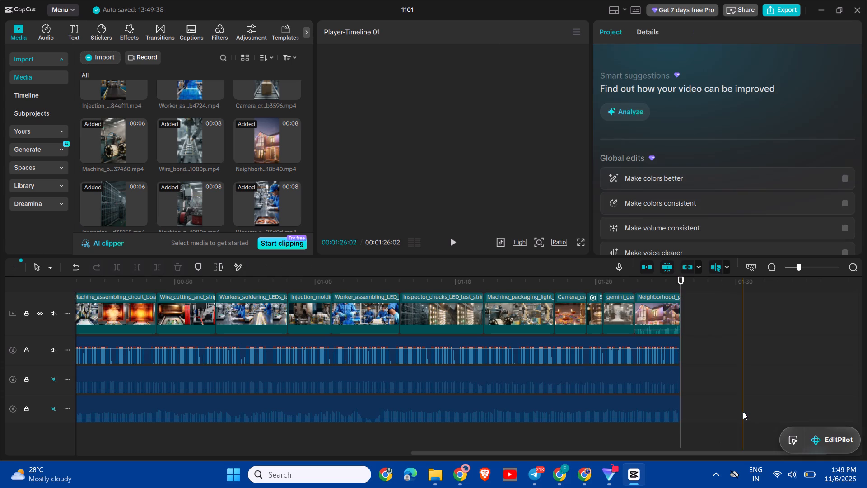
# Unmute the Historic Documentary music track and play the video from the start.
pyautogui.click(52, 380)
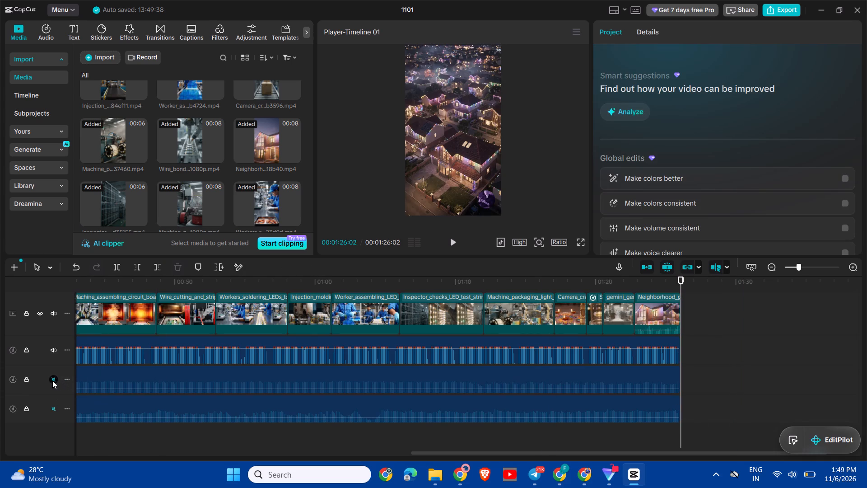
pyautogui.hscroll(7, 172, 385)
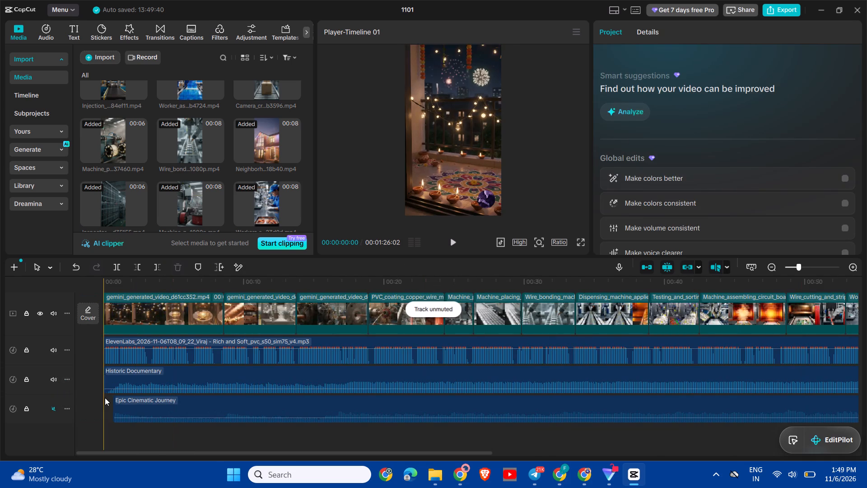
pyautogui.press('space')
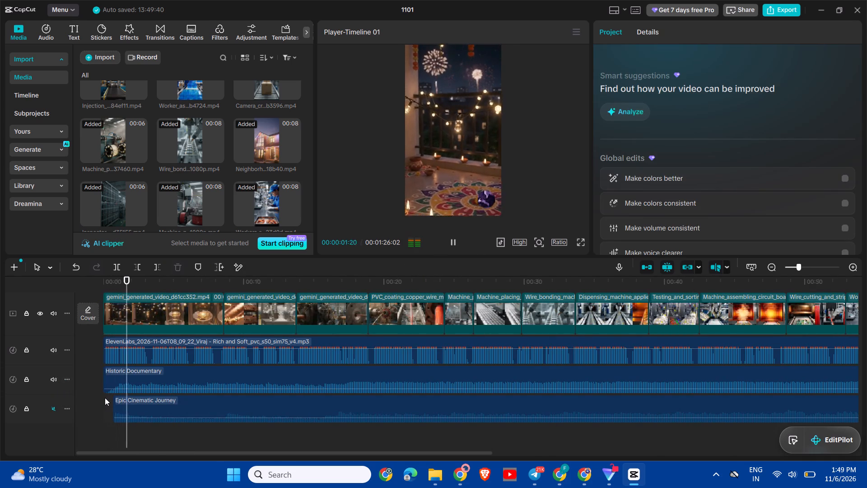
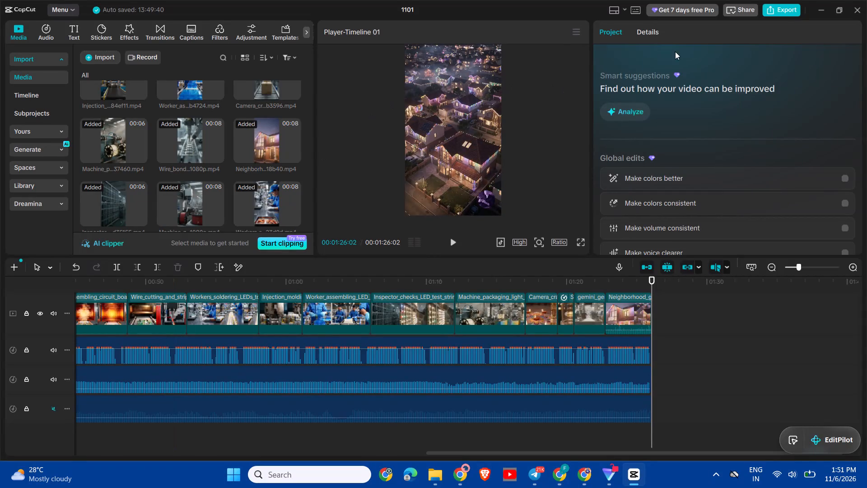
# Choose the export resolution and export Timeline 01 as the H.264 mp4 video 1101(1) at 30fps to drive D.
pyautogui.click(777, 8)
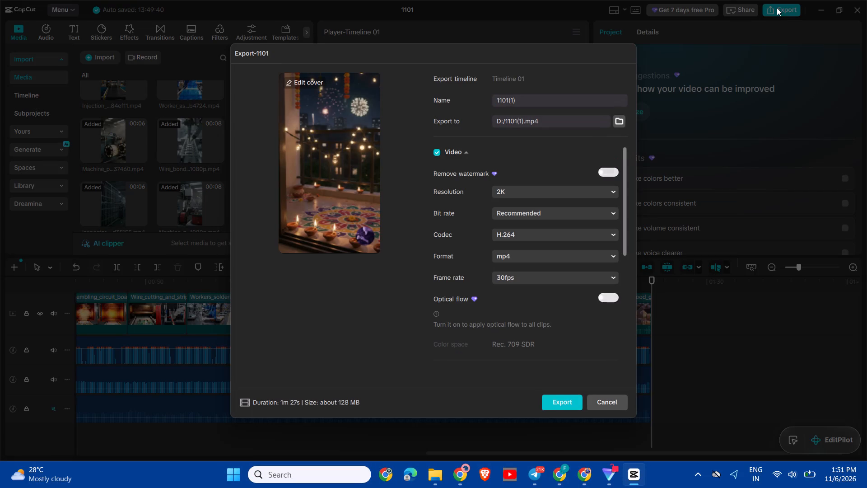
pyautogui.click(575, 192)
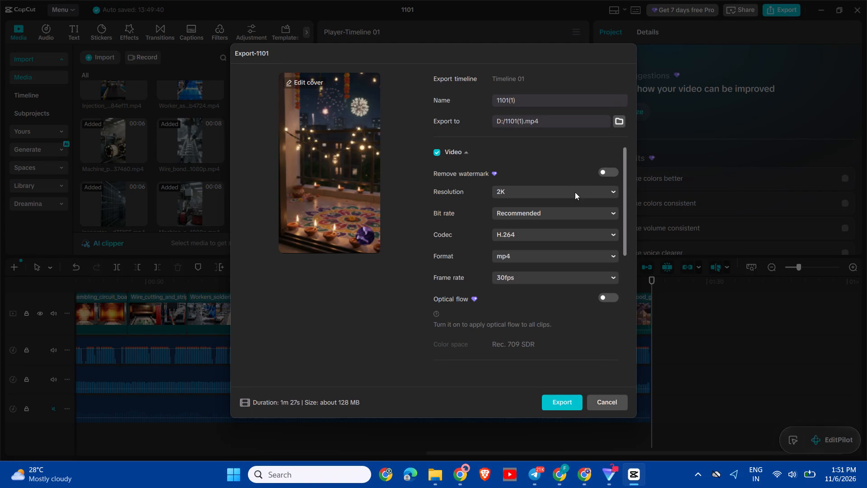
pyautogui.click(513, 283)
pyautogui.click(572, 402)
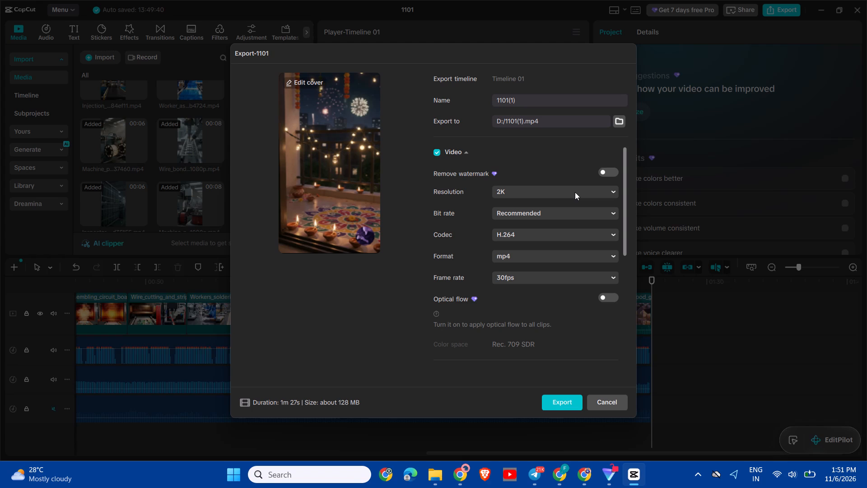